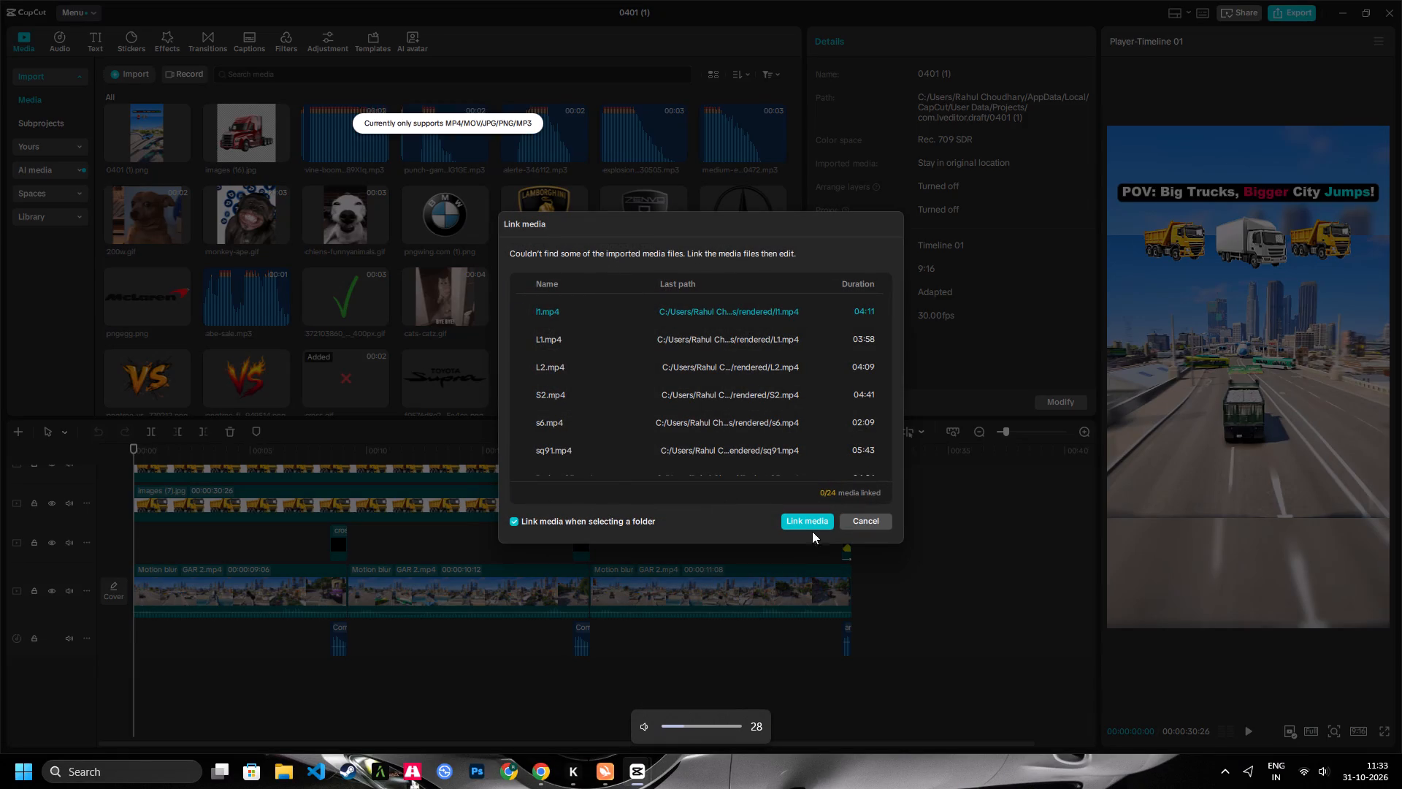
# Dismiss the missing-media prompt without linking any files.
pyautogui.click(878, 524)
# Color the word "Big" in the title text "POV: Big Trucks, Bigger City Jumps!" yellow (F4C70F).
pyautogui.write('z')
pyautogui.press('space')
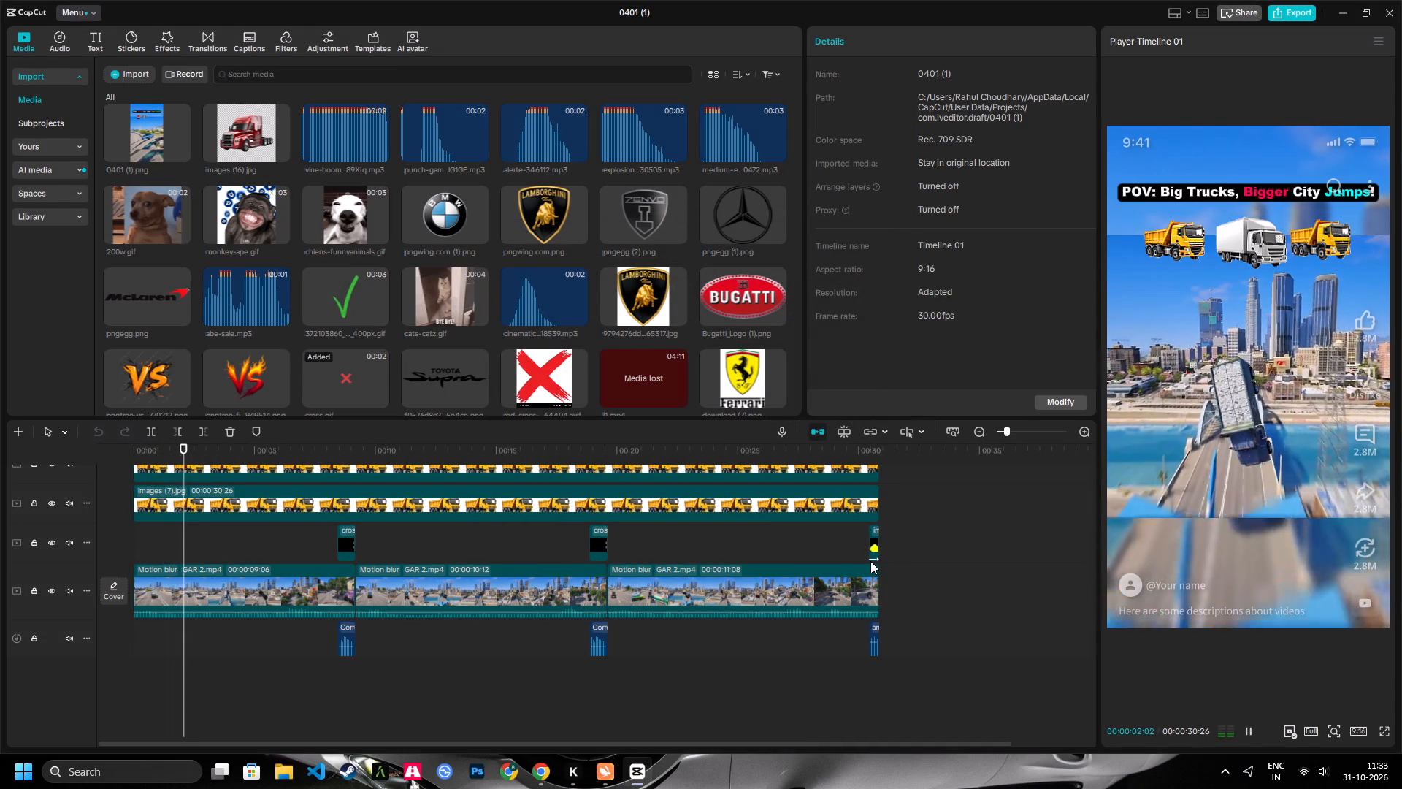
pyautogui.scroll(4, 556, 533)
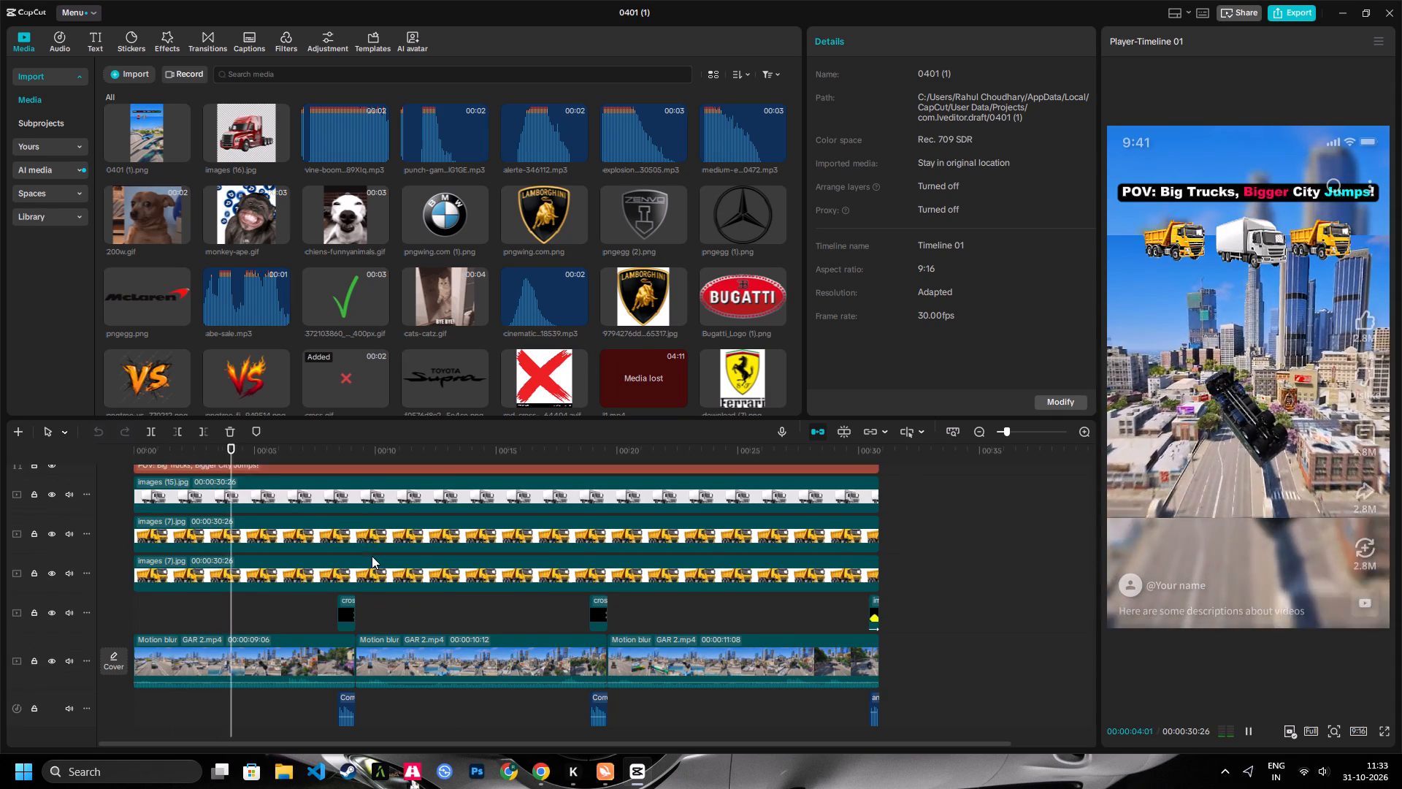
pyautogui.scroll(4, 372, 556)
pyautogui.click(242, 524)
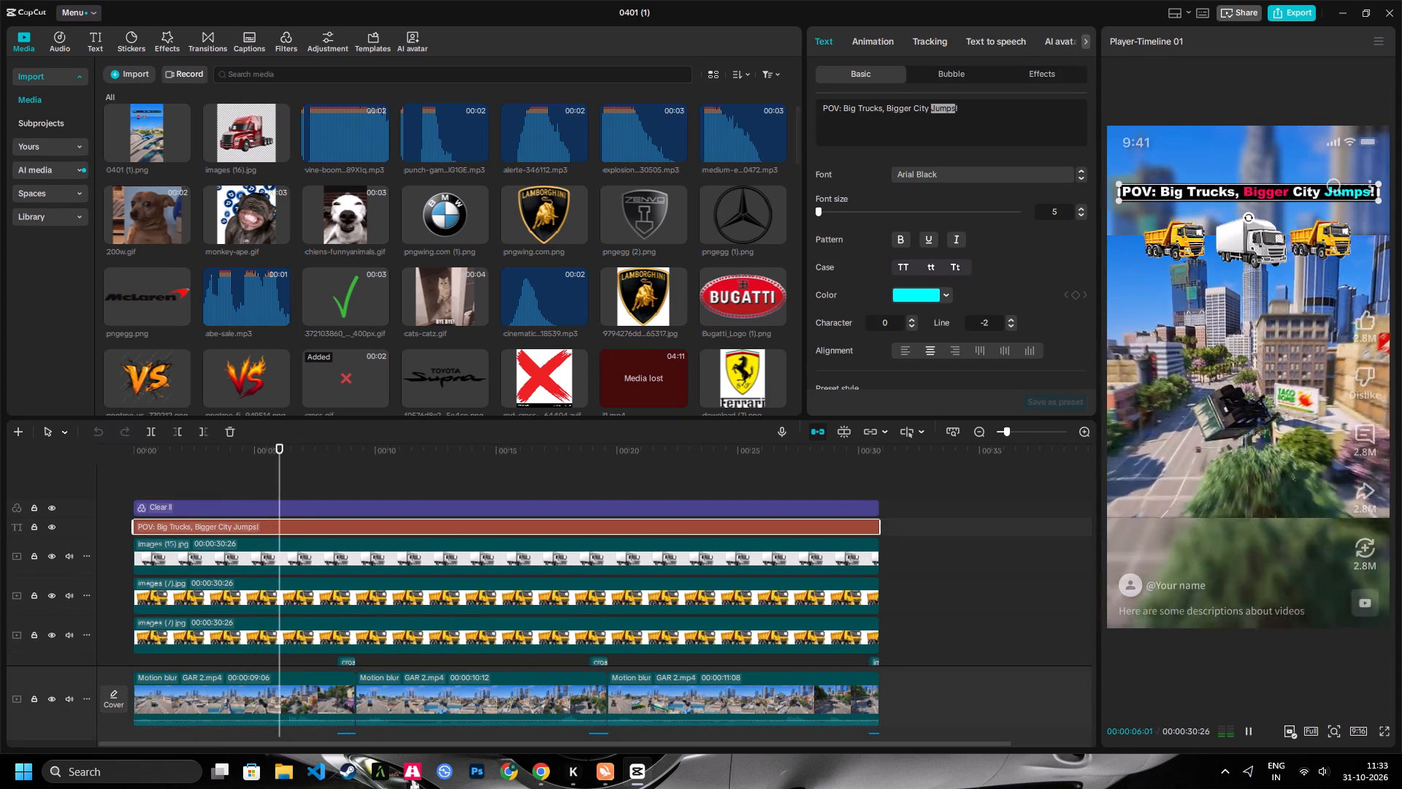
pyautogui.doubleClick(853, 104)
pyautogui.click(923, 293)
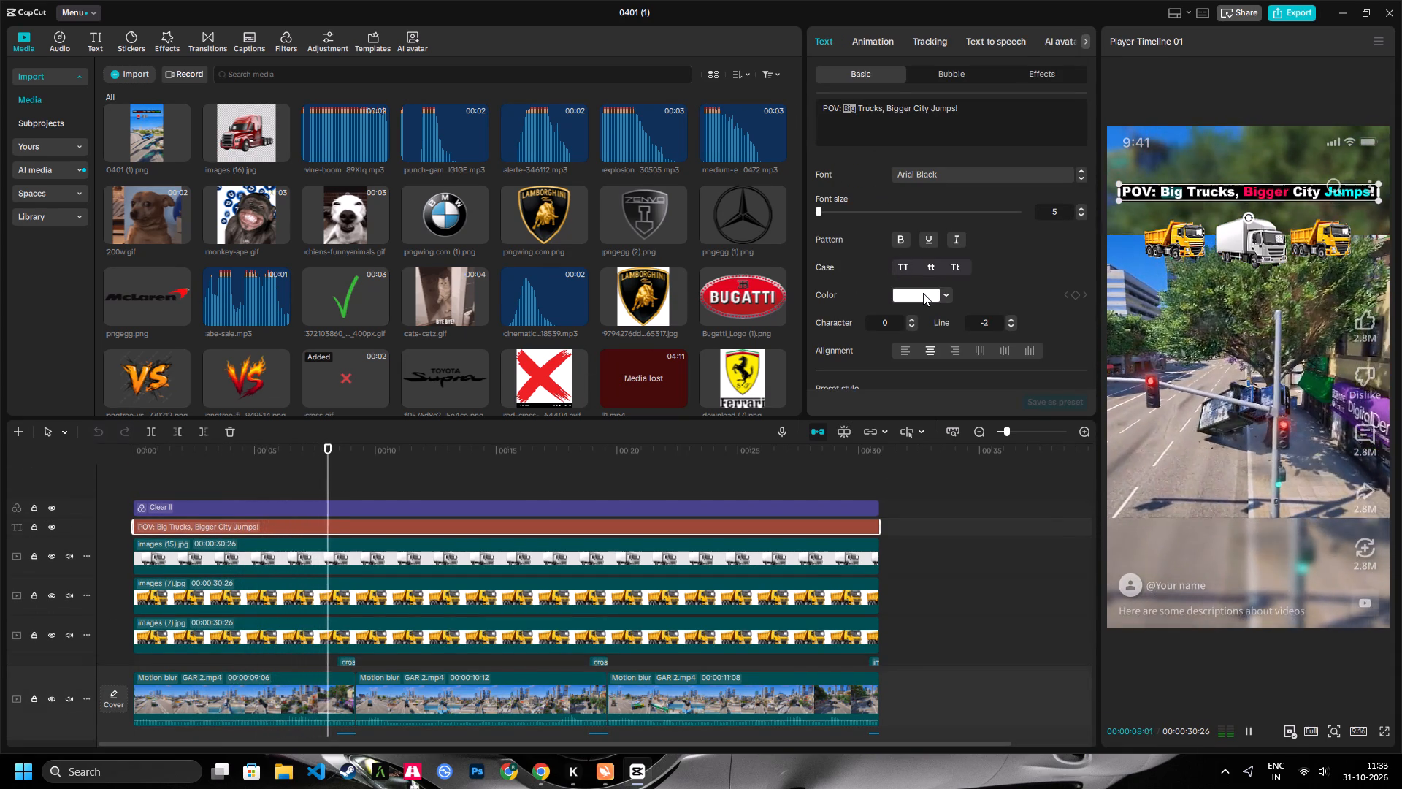
pyautogui.click(967, 474)
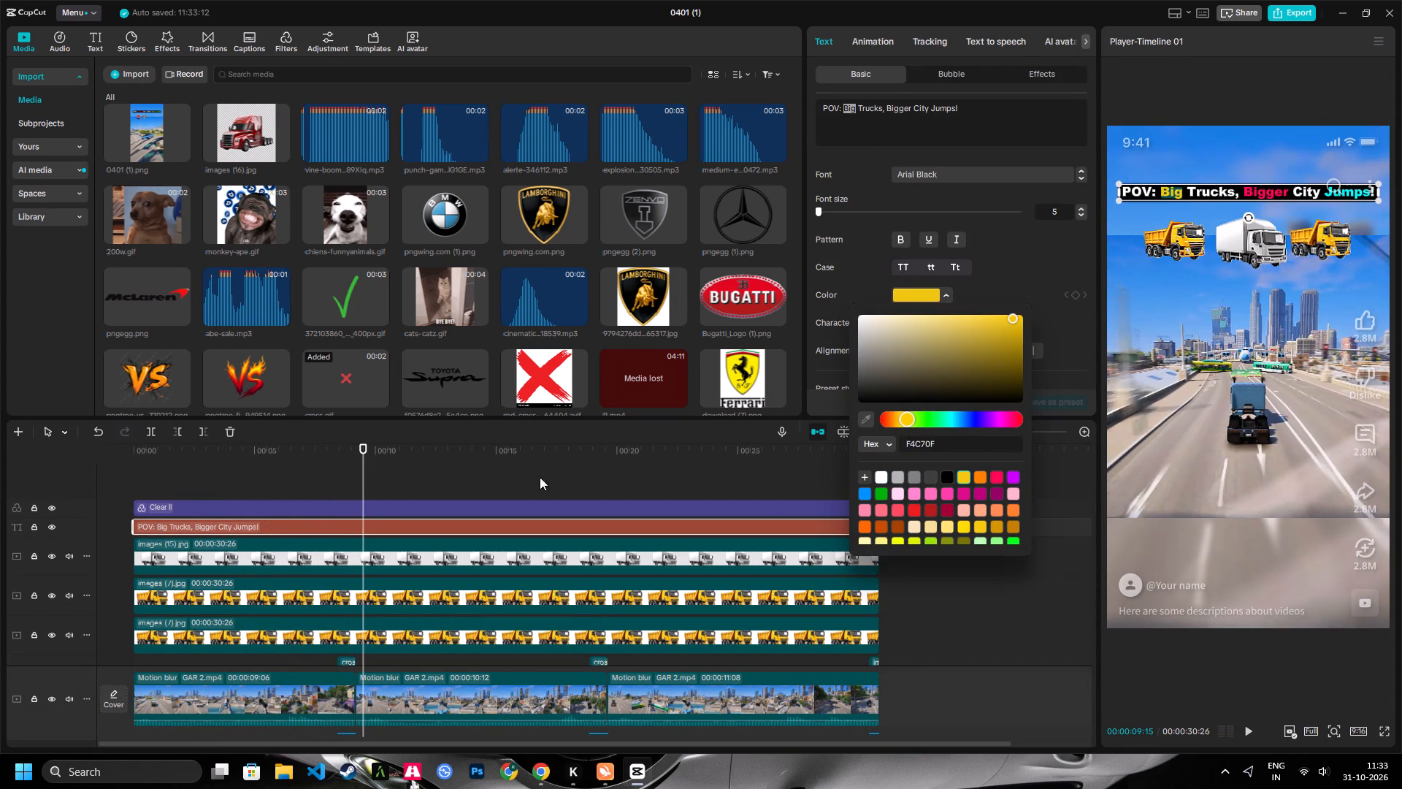
# Scrub through the timeline to its end and play the opening to examine the edited video.
pyautogui.scroll(-3, 283, 525)
pyautogui.moveTo(378, 450); pyautogui.dragTo(753, 444)
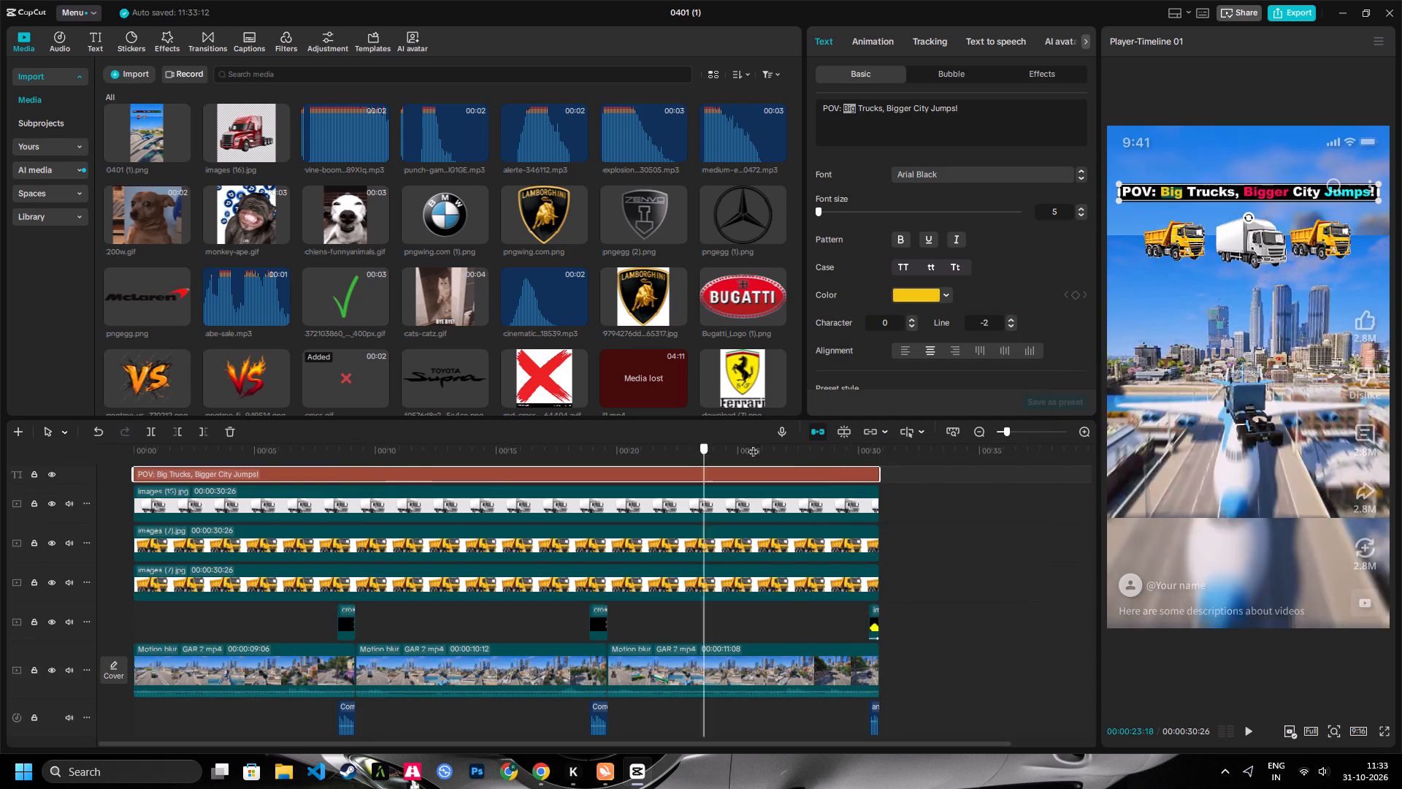
pyautogui.moveTo(753, 444); pyautogui.dragTo(973, 439)
pyautogui.hotkey('shift', 'z')
pyautogui.press('space')
pyautogui.press('space')
pyautogui.press('space')
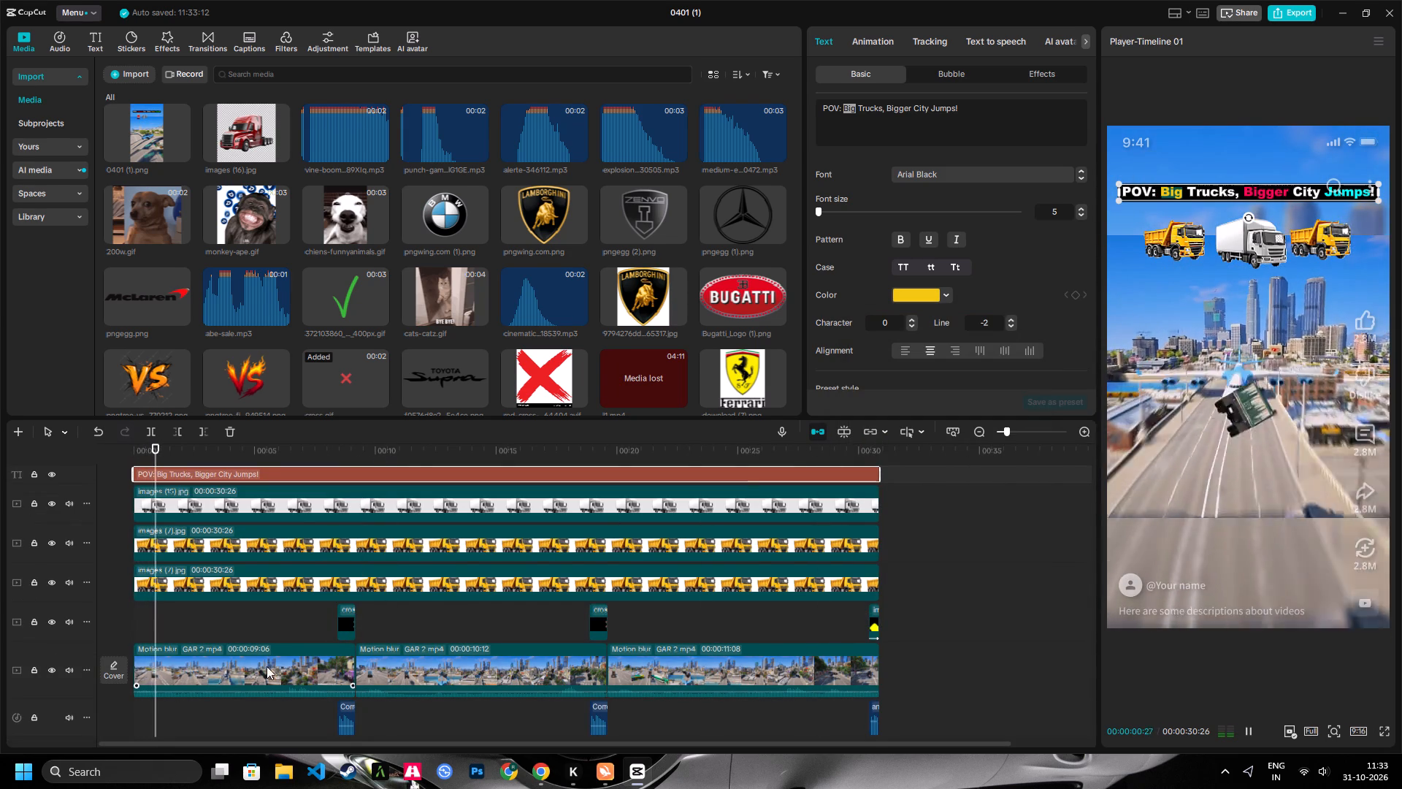
pyautogui.press('space')
# Save the video frame at 00:00:25:07, with the truck in midair above the road, as the video cover.
pyautogui.click(110, 675)
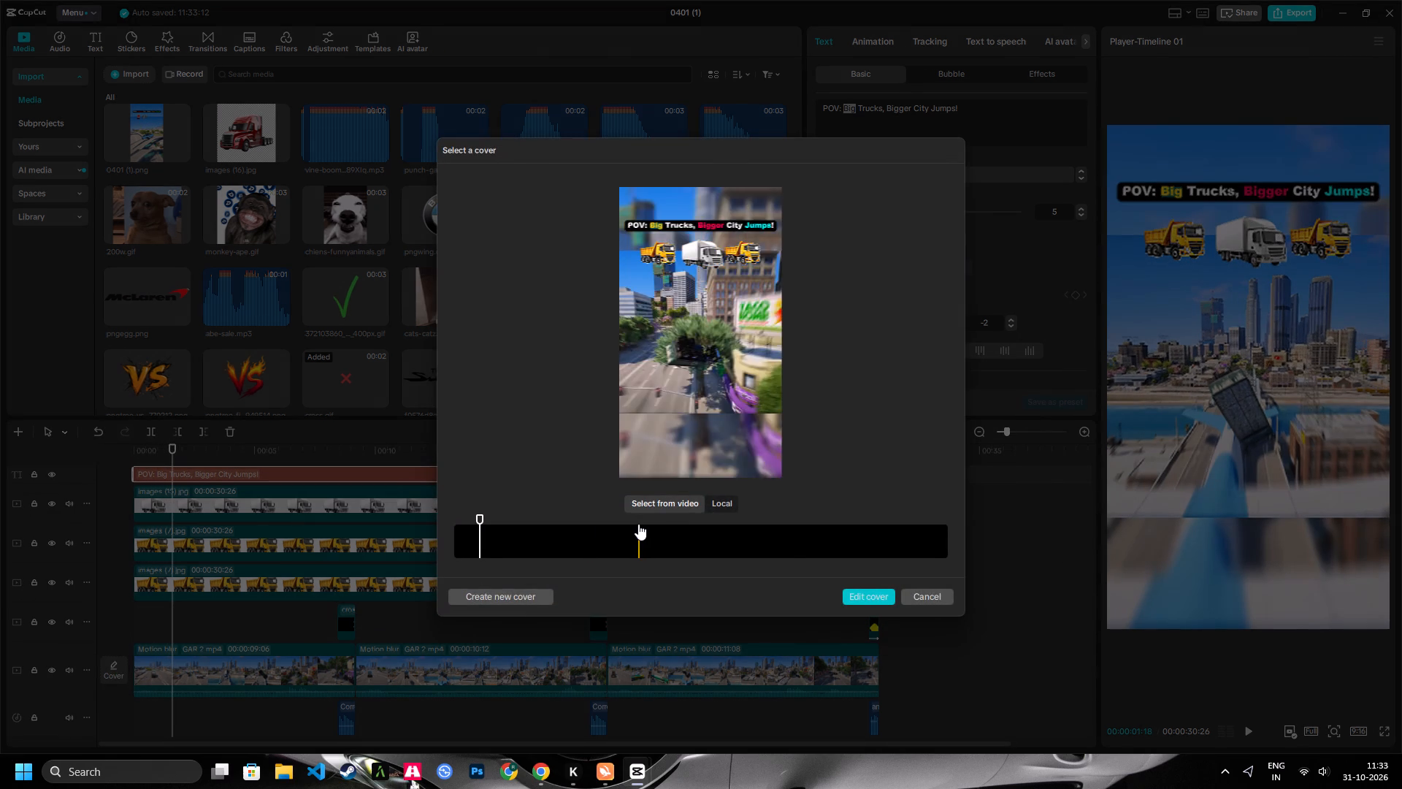
pyautogui.click(920, 595)
pyautogui.moveTo(490, 454); pyautogui.dragTo(527, 454)
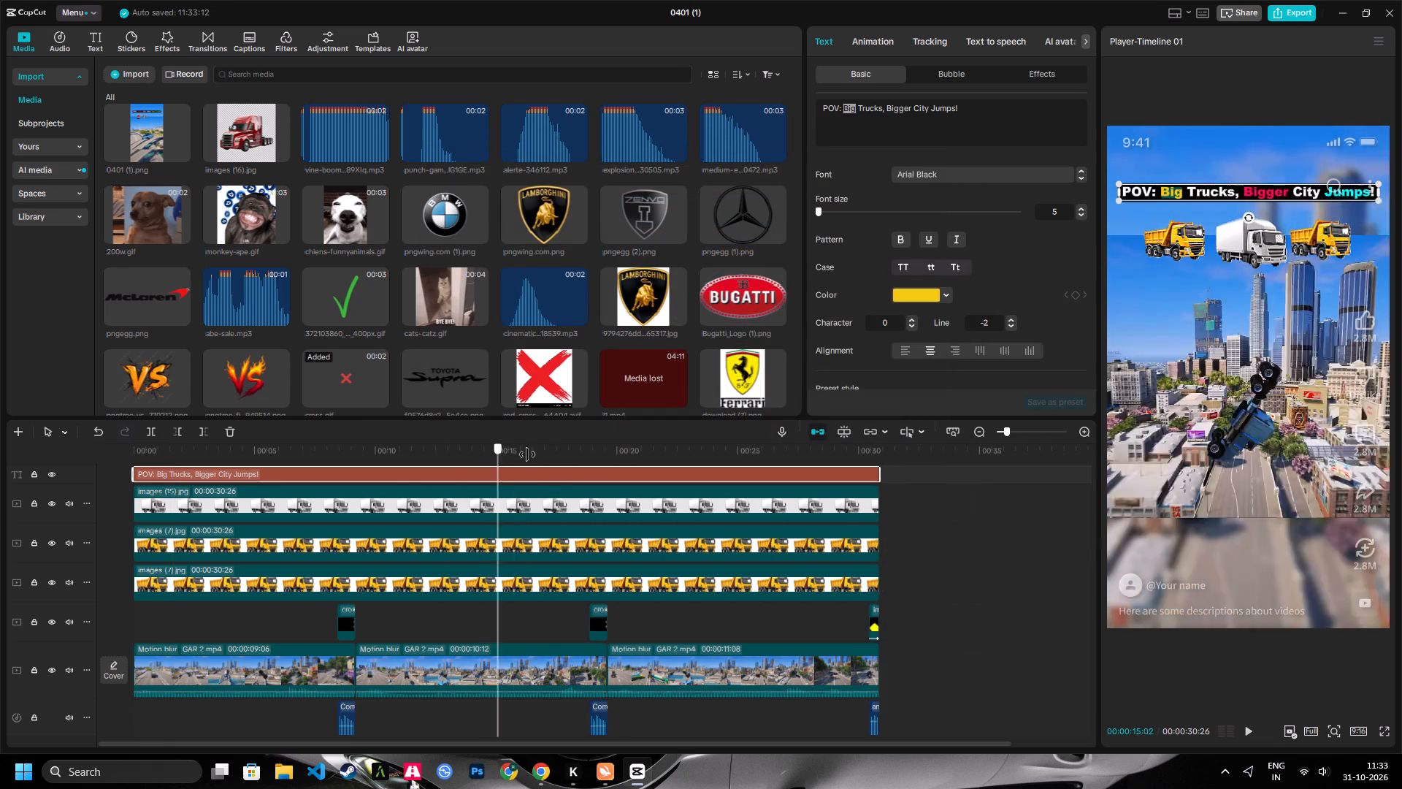
pyautogui.moveTo(527, 454); pyautogui.dragTo(701, 476)
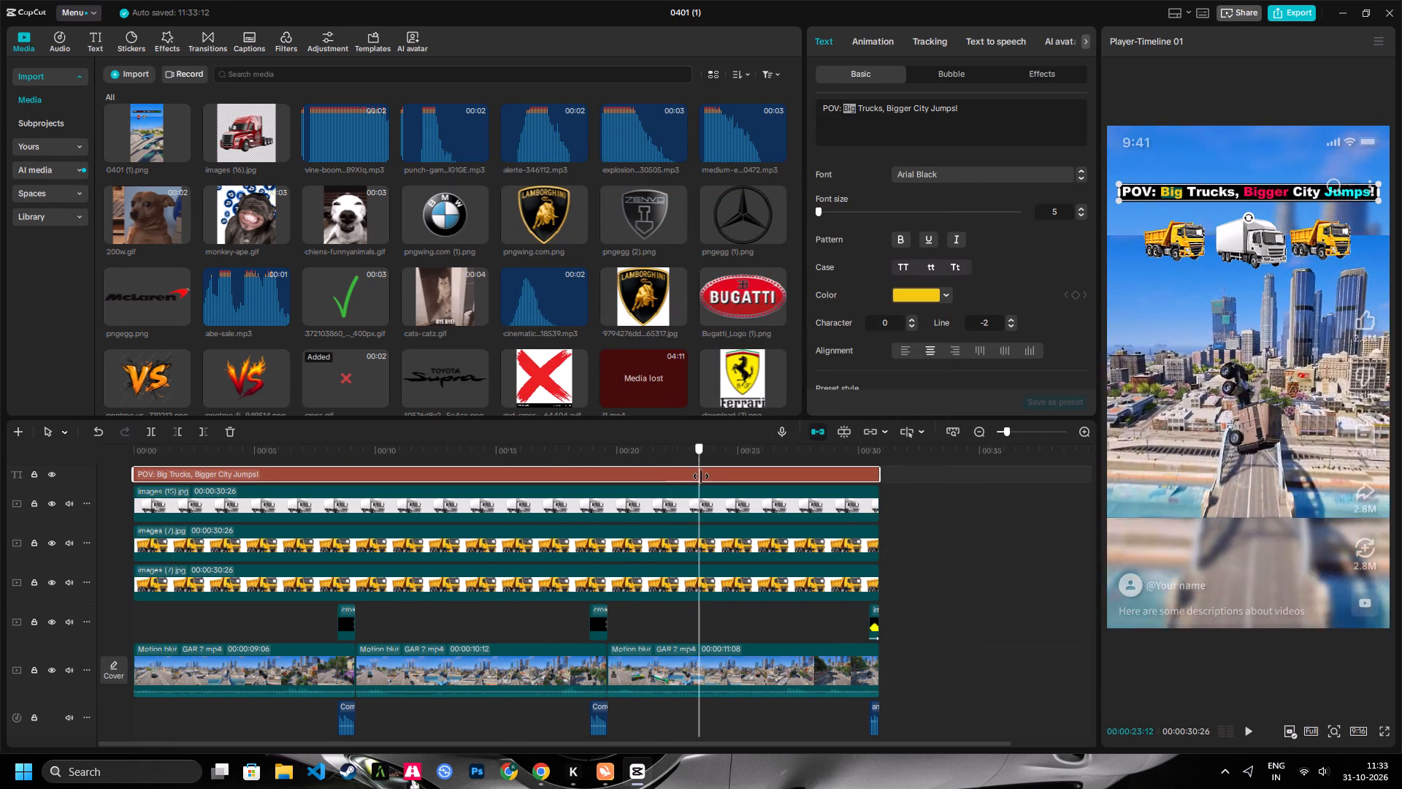
pyautogui.moveTo(701, 476); pyautogui.dragTo(742, 500)
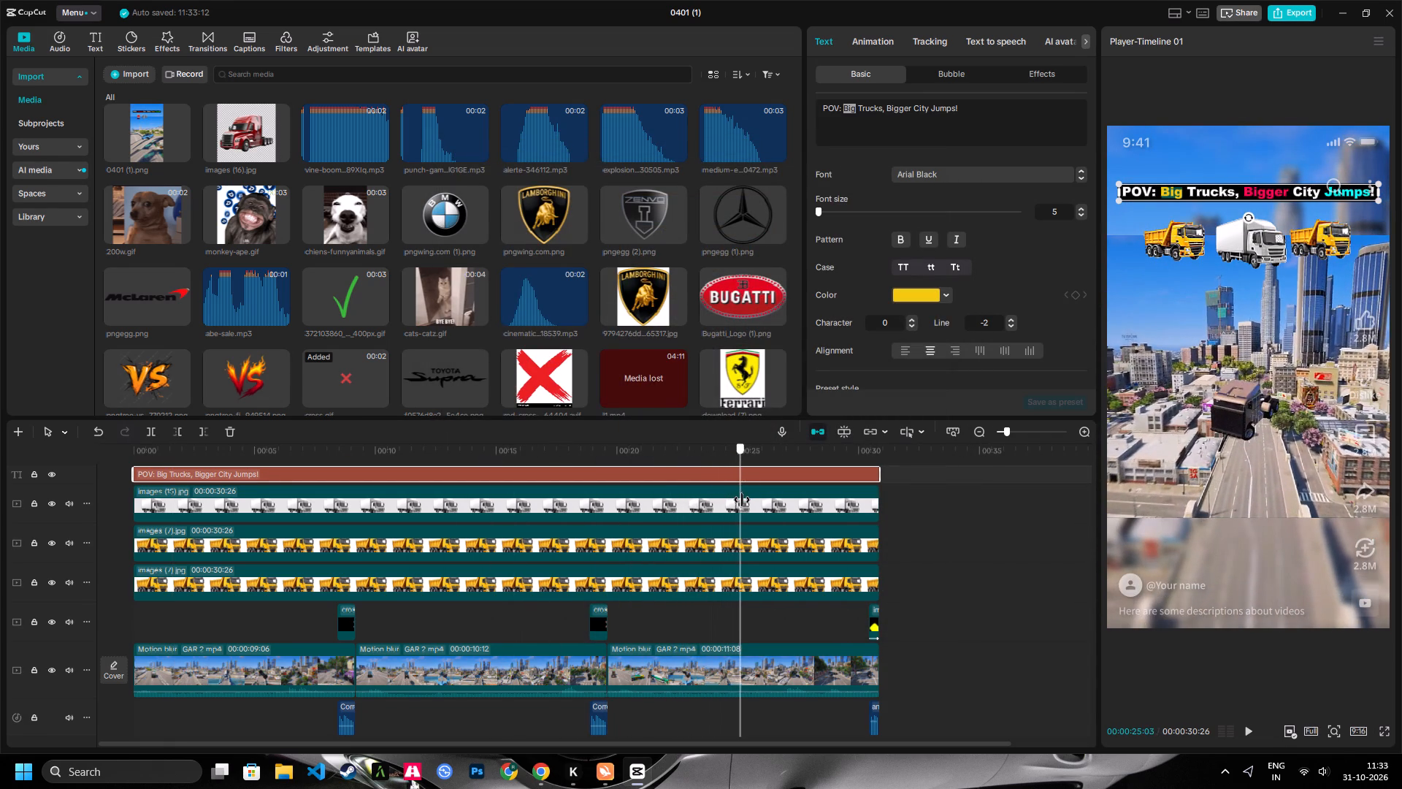
pyautogui.moveTo(742, 500); pyautogui.dragTo(743, 502)
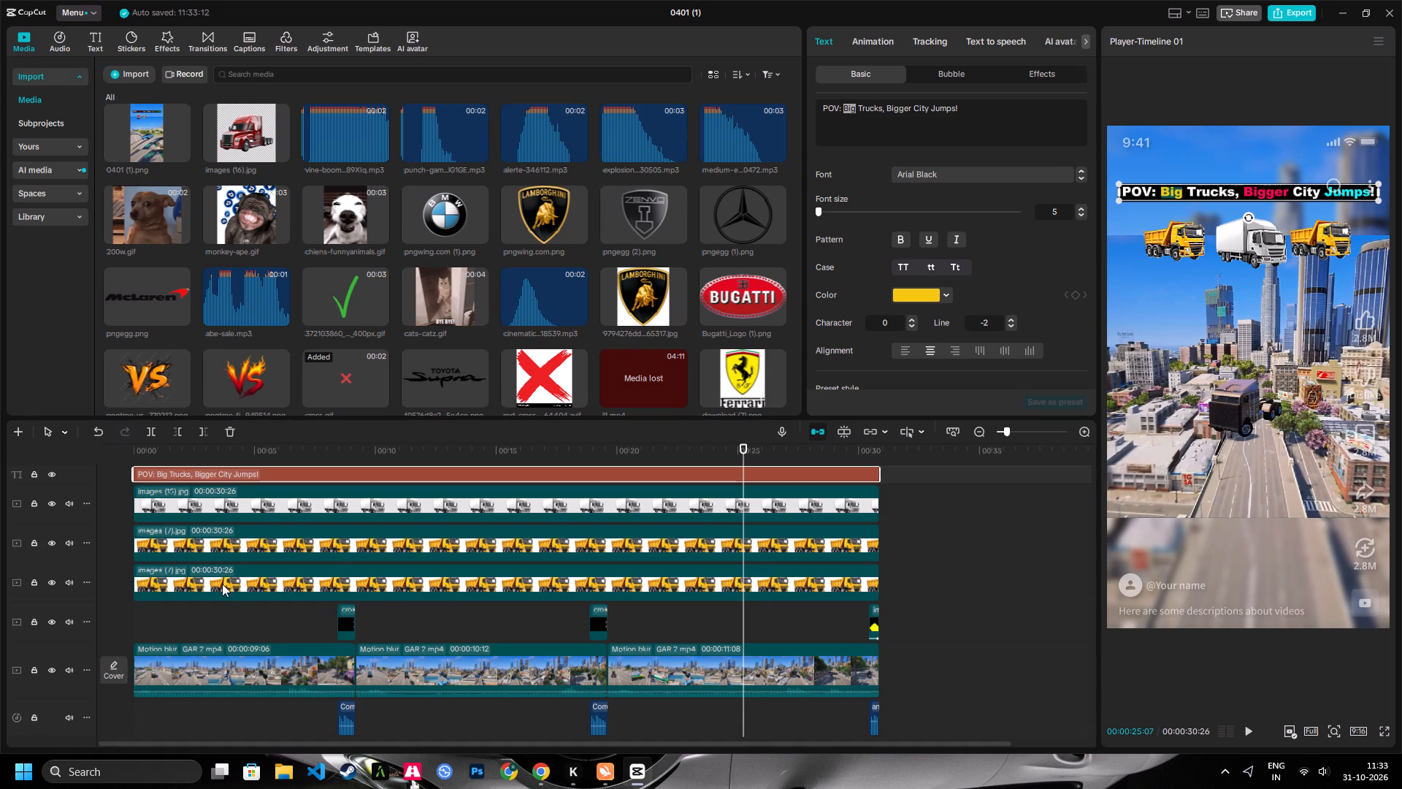
pyautogui.click(121, 666)
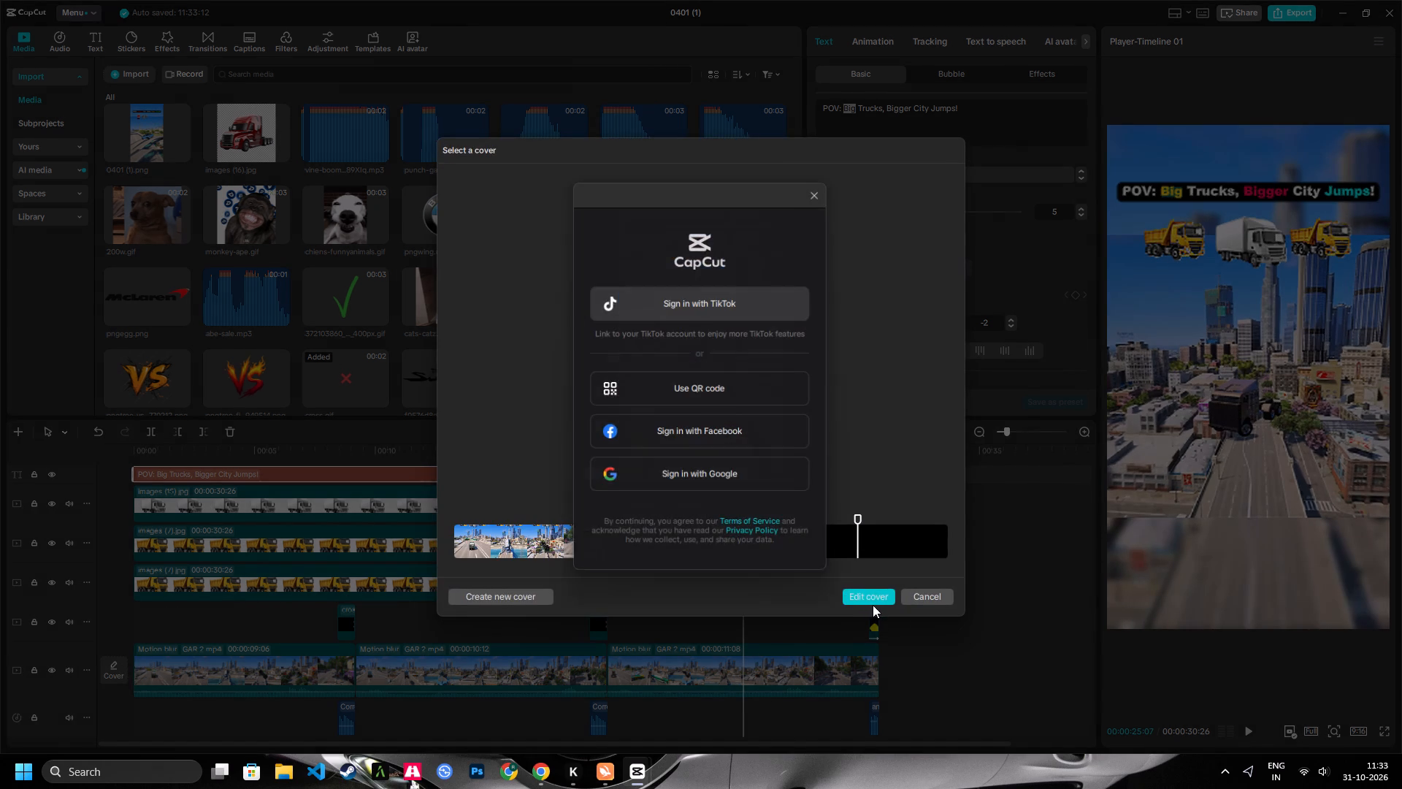
pyautogui.click(828, 186)
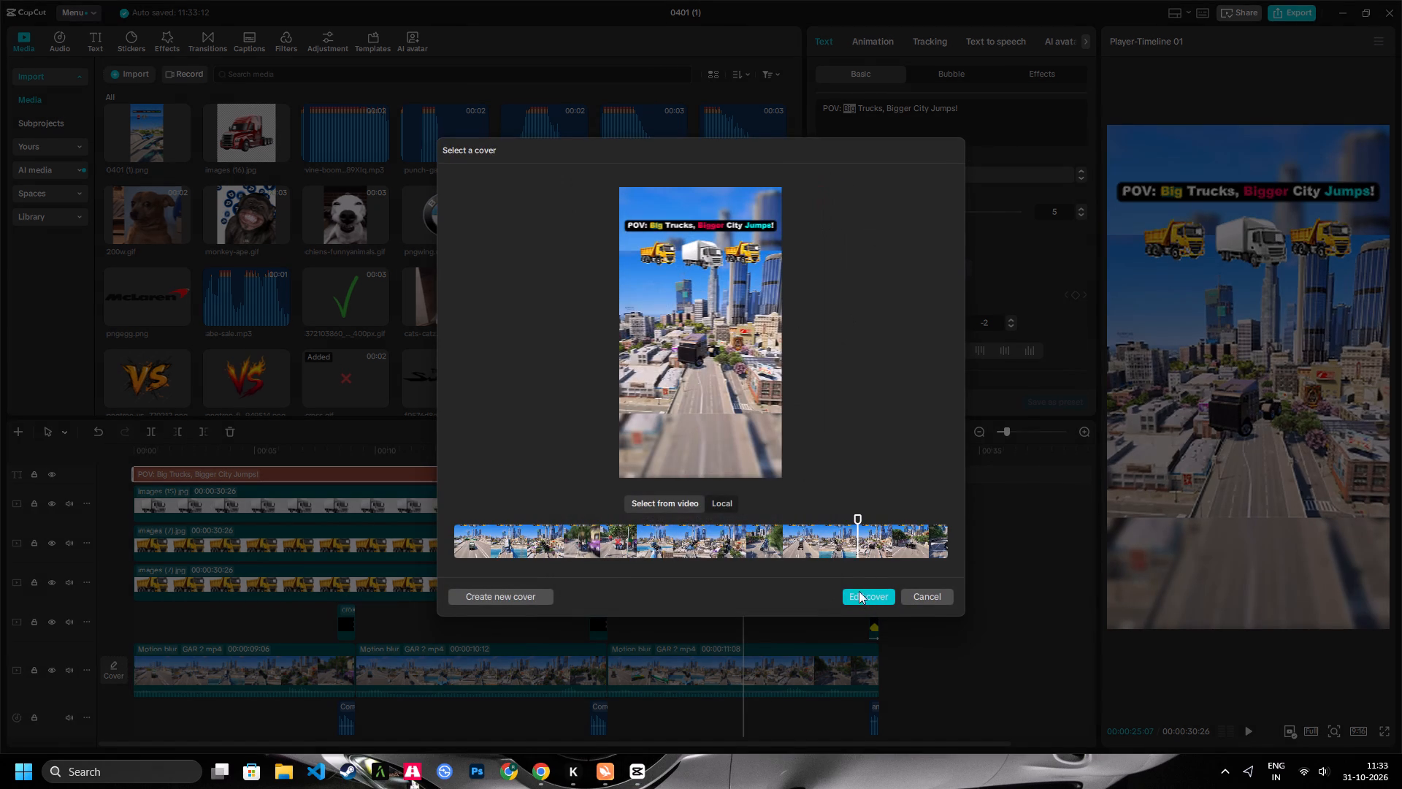
pyautogui.click(859, 595)
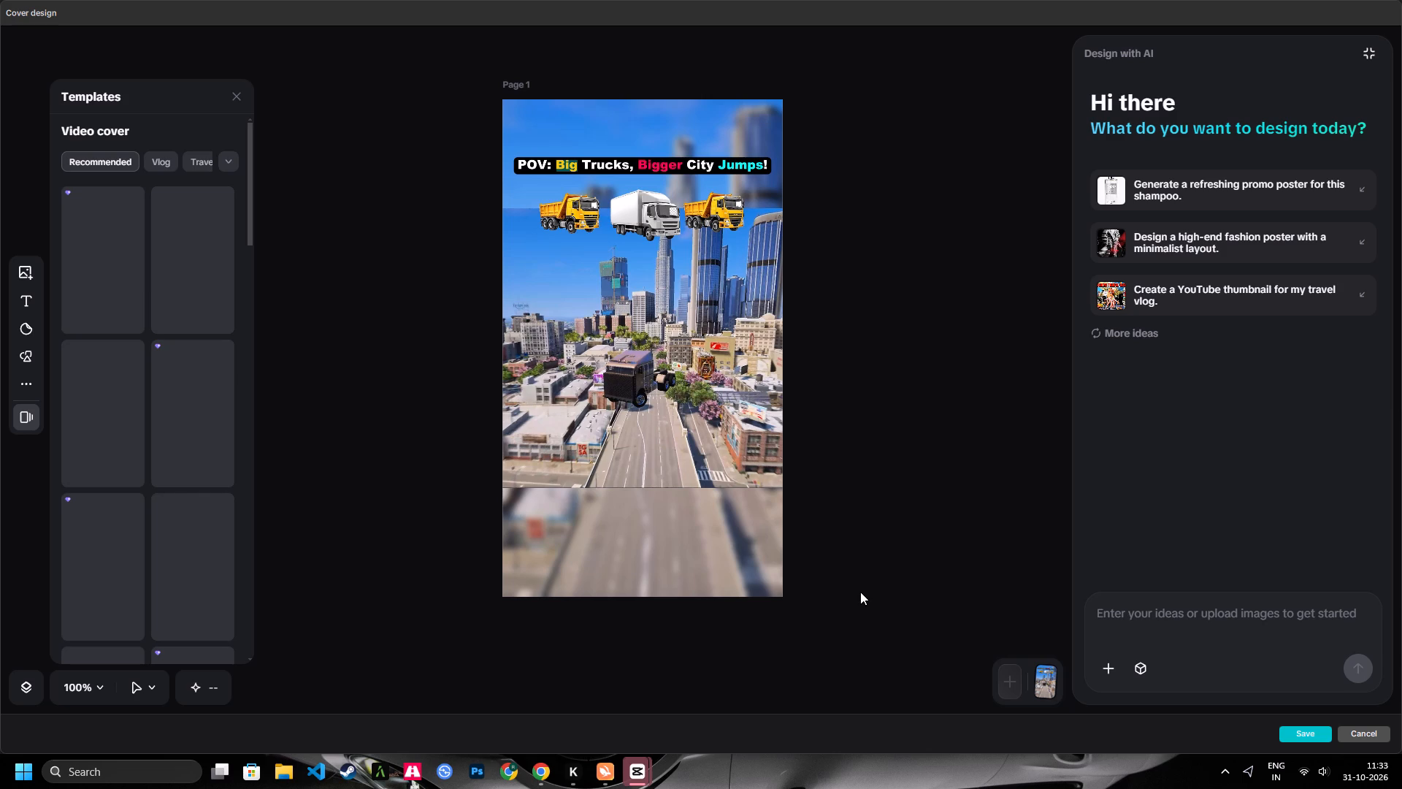
pyautogui.click(1311, 723)
pyautogui.click(1304, 738)
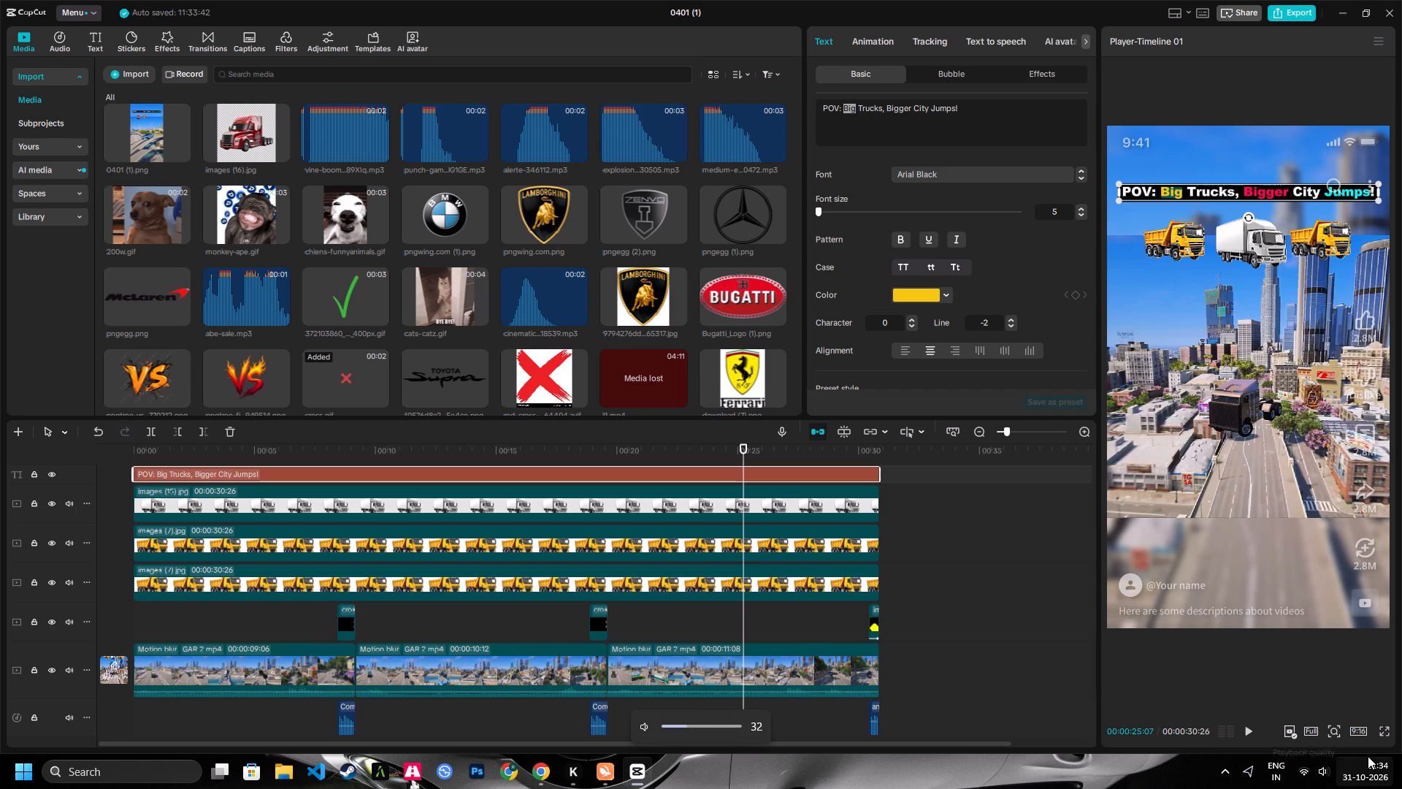
# Export the video under the name 3N1 with the frame rate set to 60fps.
pyautogui.press('space')
pyautogui.scroll(-2, 1351, 736)
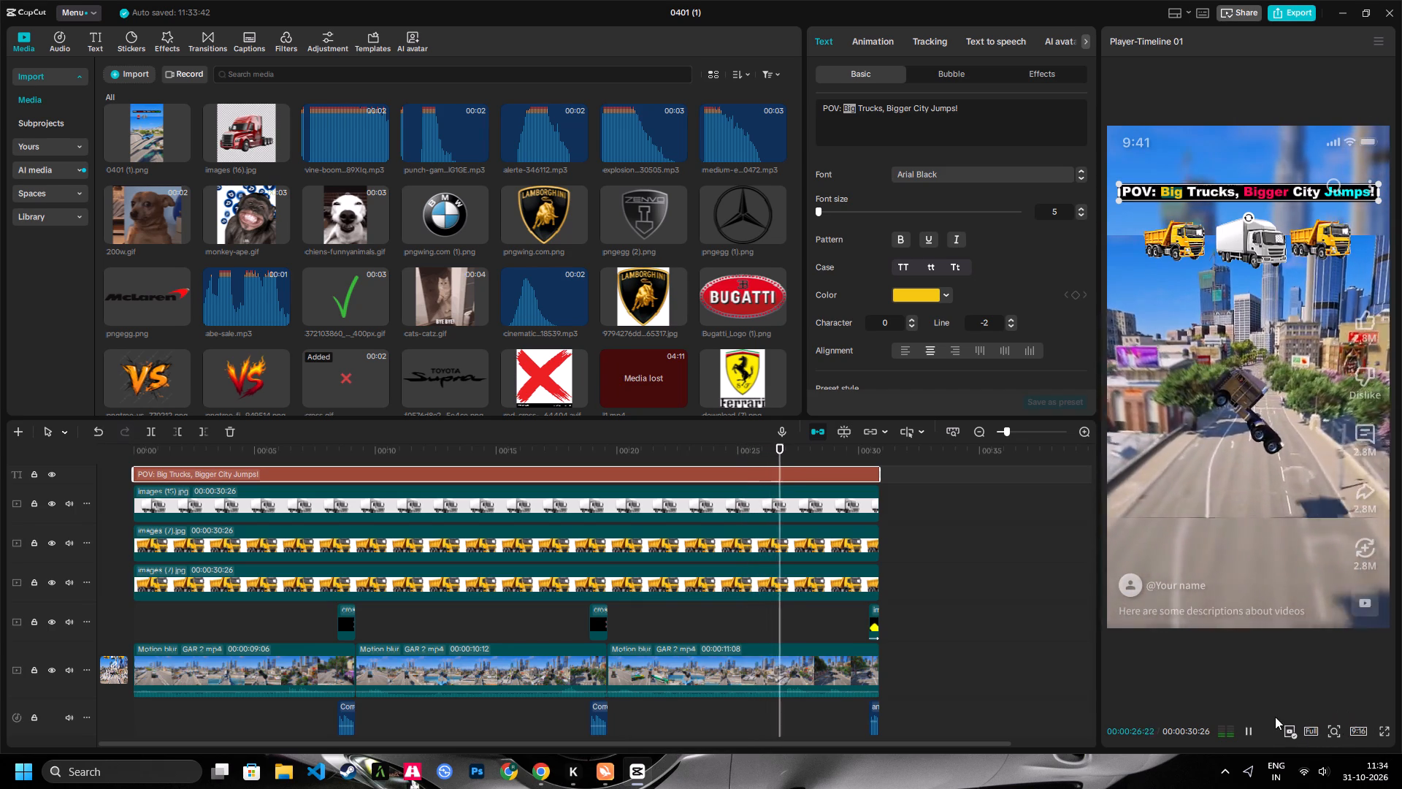
pyautogui.press('space')
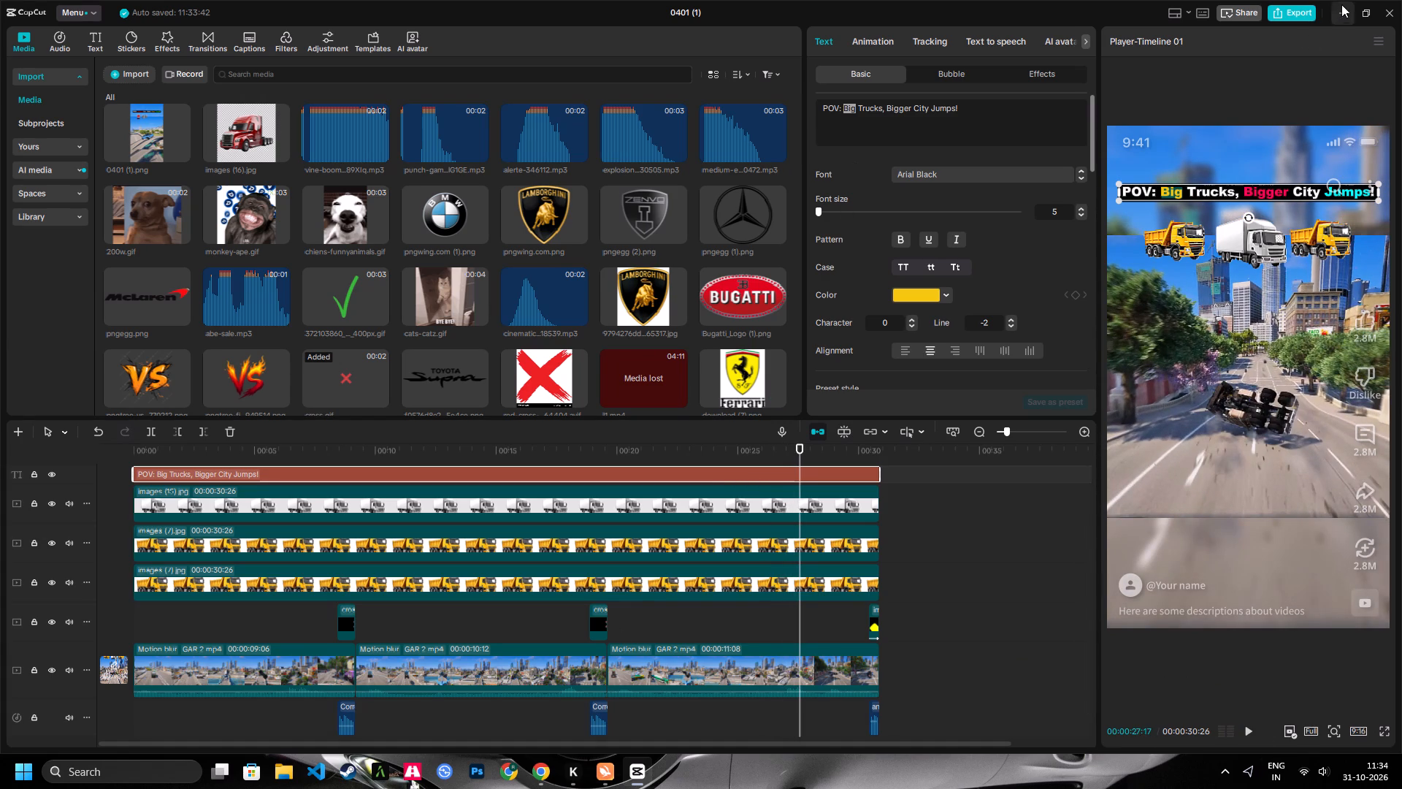
pyautogui.hotkey('shift', 'z')
pyautogui.press('space')
pyautogui.click(1302, 18)
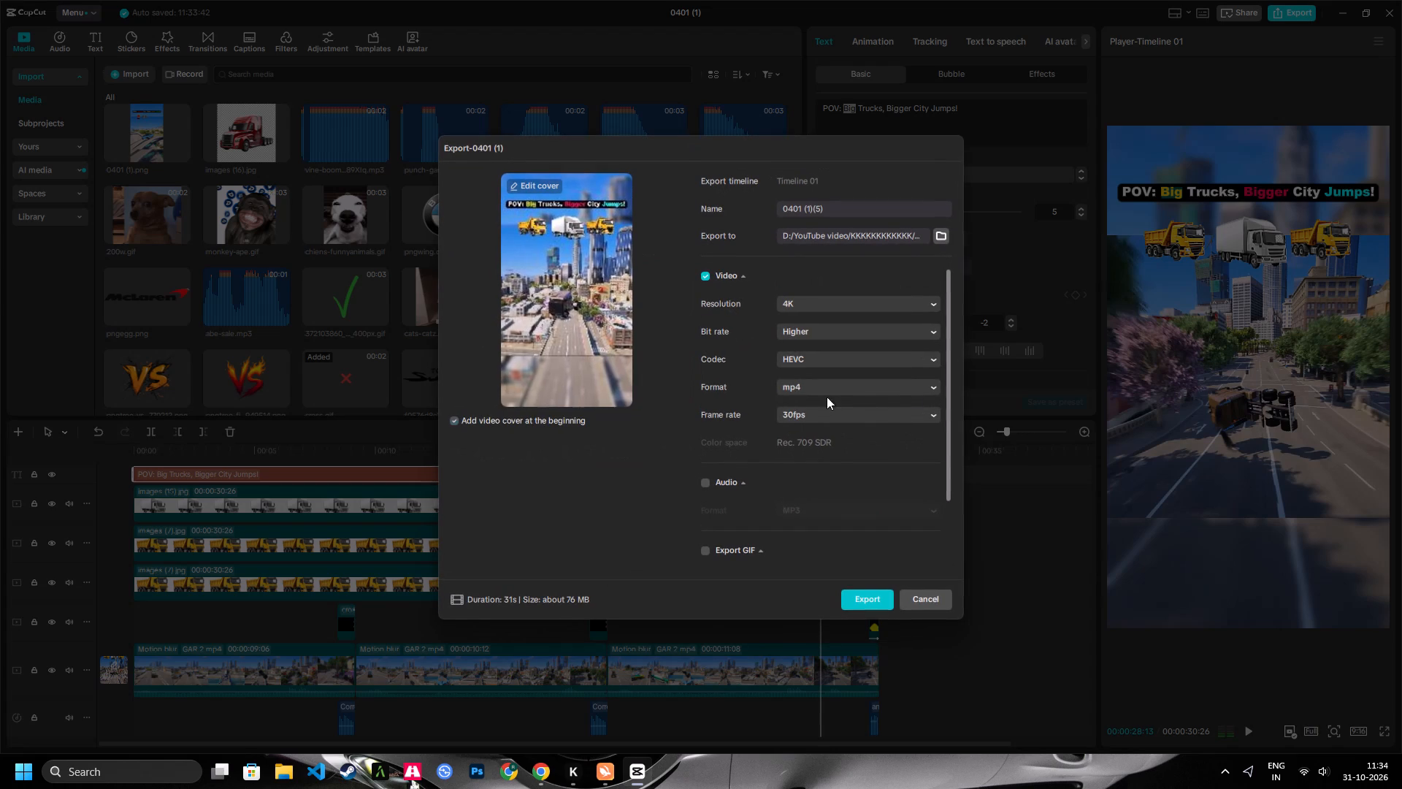
pyautogui.click(778, 411)
pyautogui.click(816, 578)
pyautogui.moveTo(837, 210); pyautogui.dragTo(637, 220)
pyautogui.press('BackSpace')
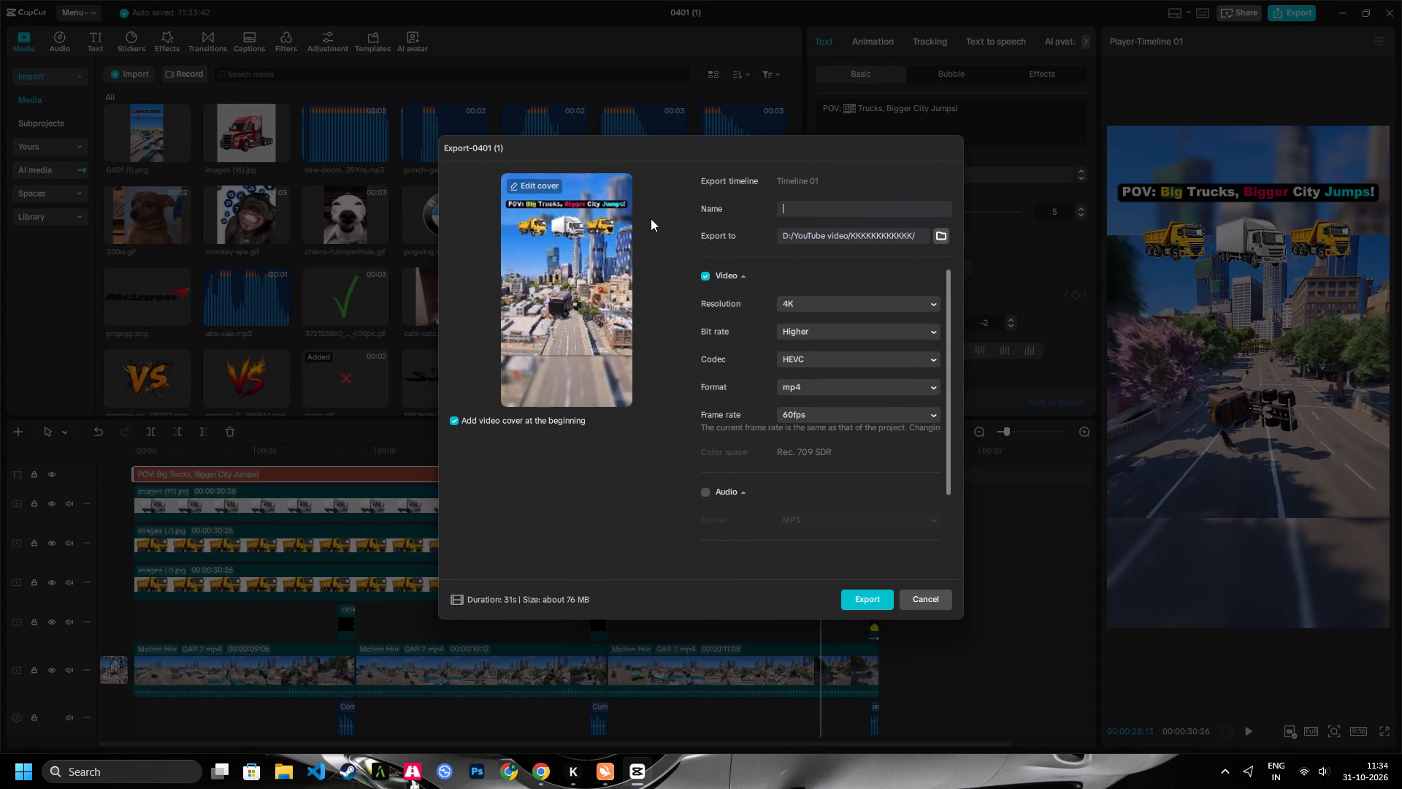
pyautogui.press('3')
pyautogui.write('N1')
pyautogui.click(867, 592)
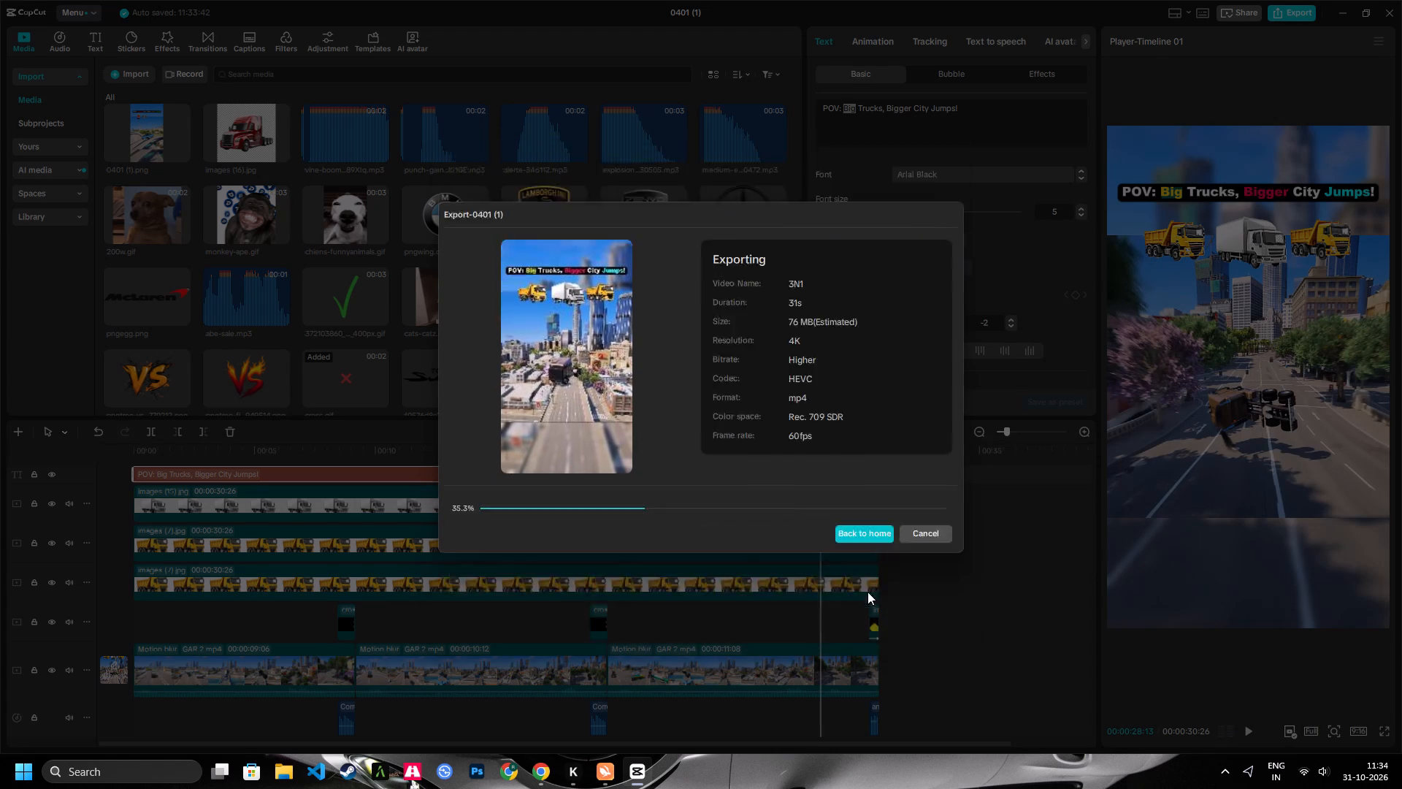
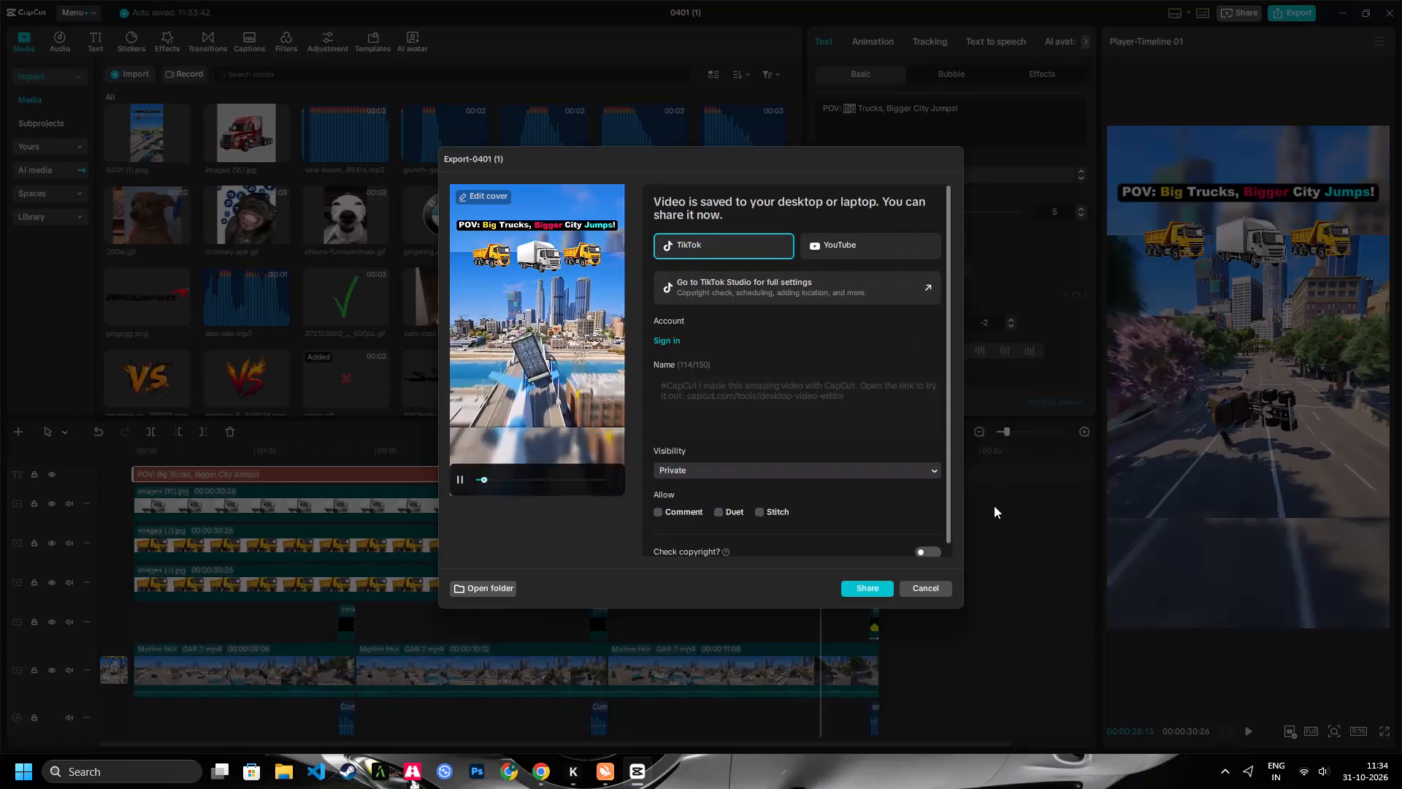
# Close the export window of the saved video without sharing it.
pyautogui.click(922, 590)
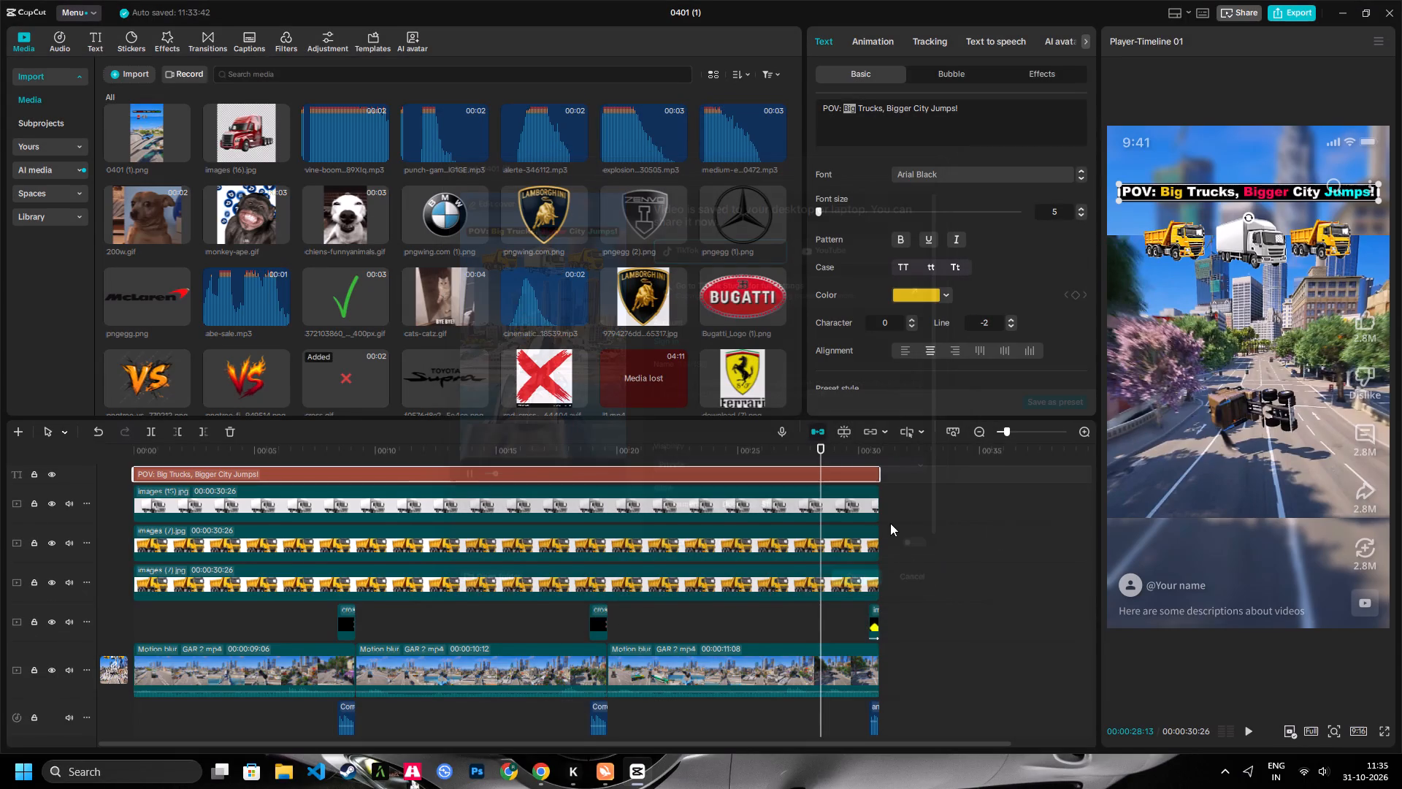
# Delete the first two GAR 2.mp4 truck clips from the main track, keeping only the last one.
pyautogui.scroll(-5, 876, 533)
pyautogui.click(539, 644)
pyautogui.press('Delete')
pyautogui.click(256, 636)
pyautogui.press('Delete')
# Extend the end of the remaining GAR 2.mp4 clip to a length of 00:01:36:23.
pyautogui.click(251, 636)
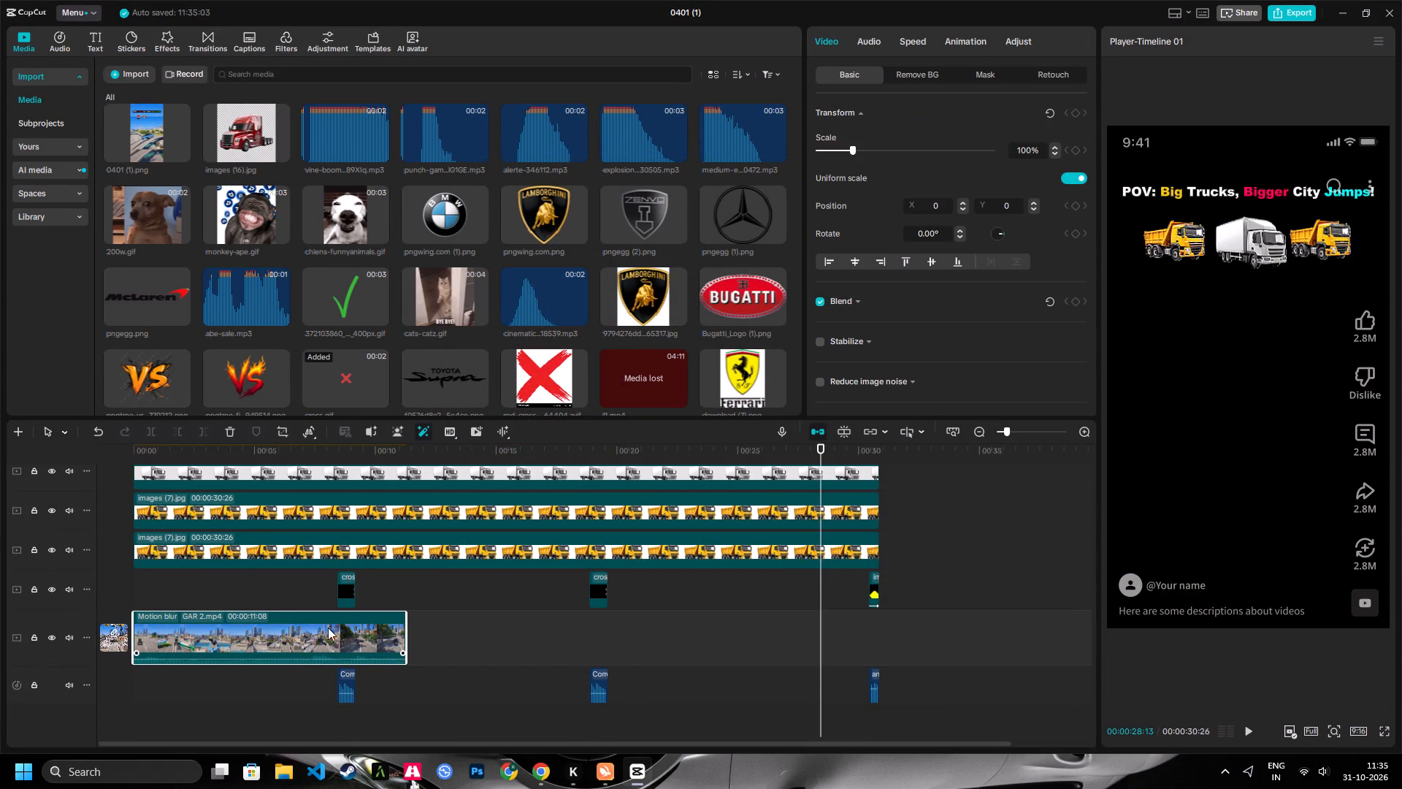
pyautogui.moveTo(405, 627); pyautogui.dragTo(1401, 535)
pyautogui.hotkey('shift', 'z')
# Trim away the clip's beginning up to about 00:00:37, where the red car drives along the bridge road.
pyautogui.press('space')
pyautogui.press('space')
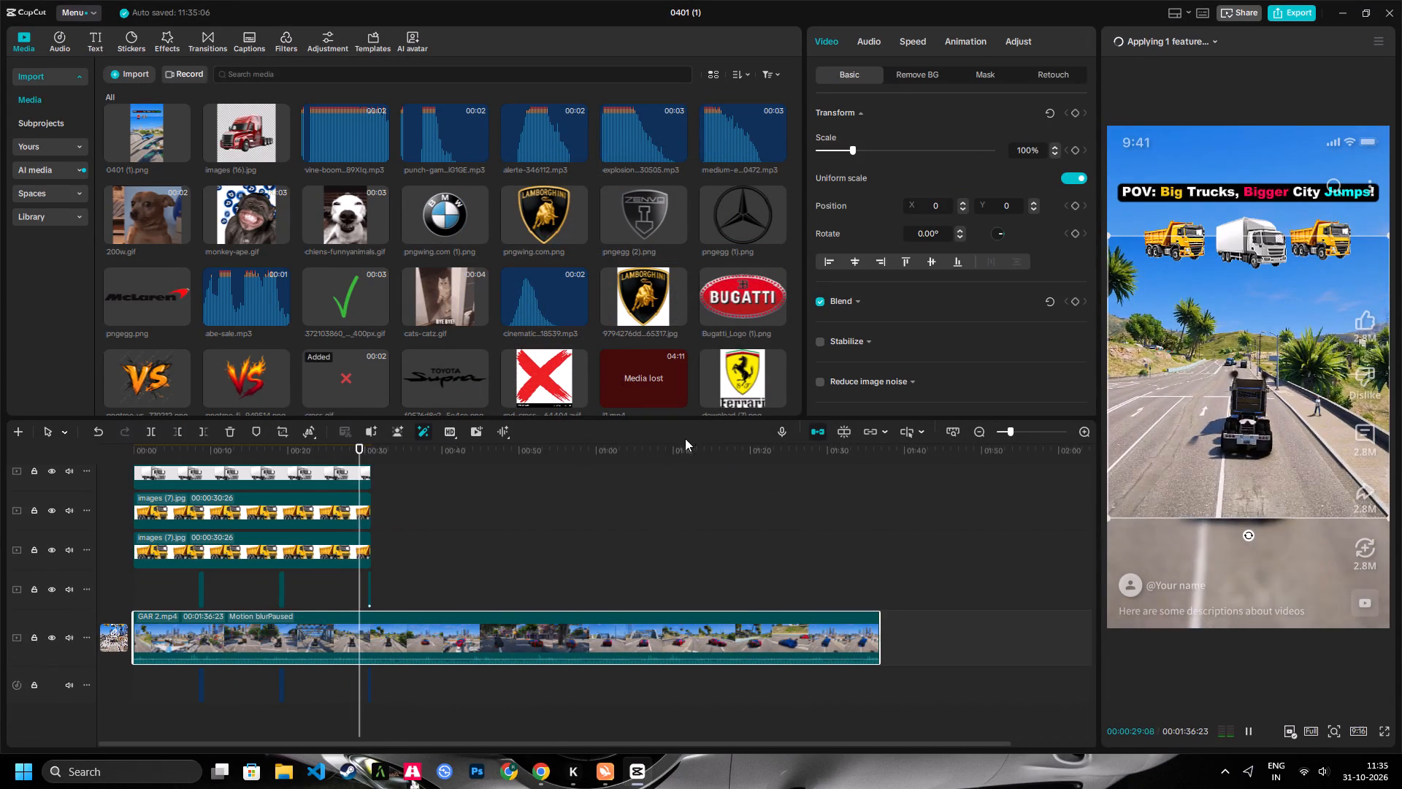
pyautogui.press('space')
pyautogui.moveTo(386, 460); pyautogui.dragTo(470, 454)
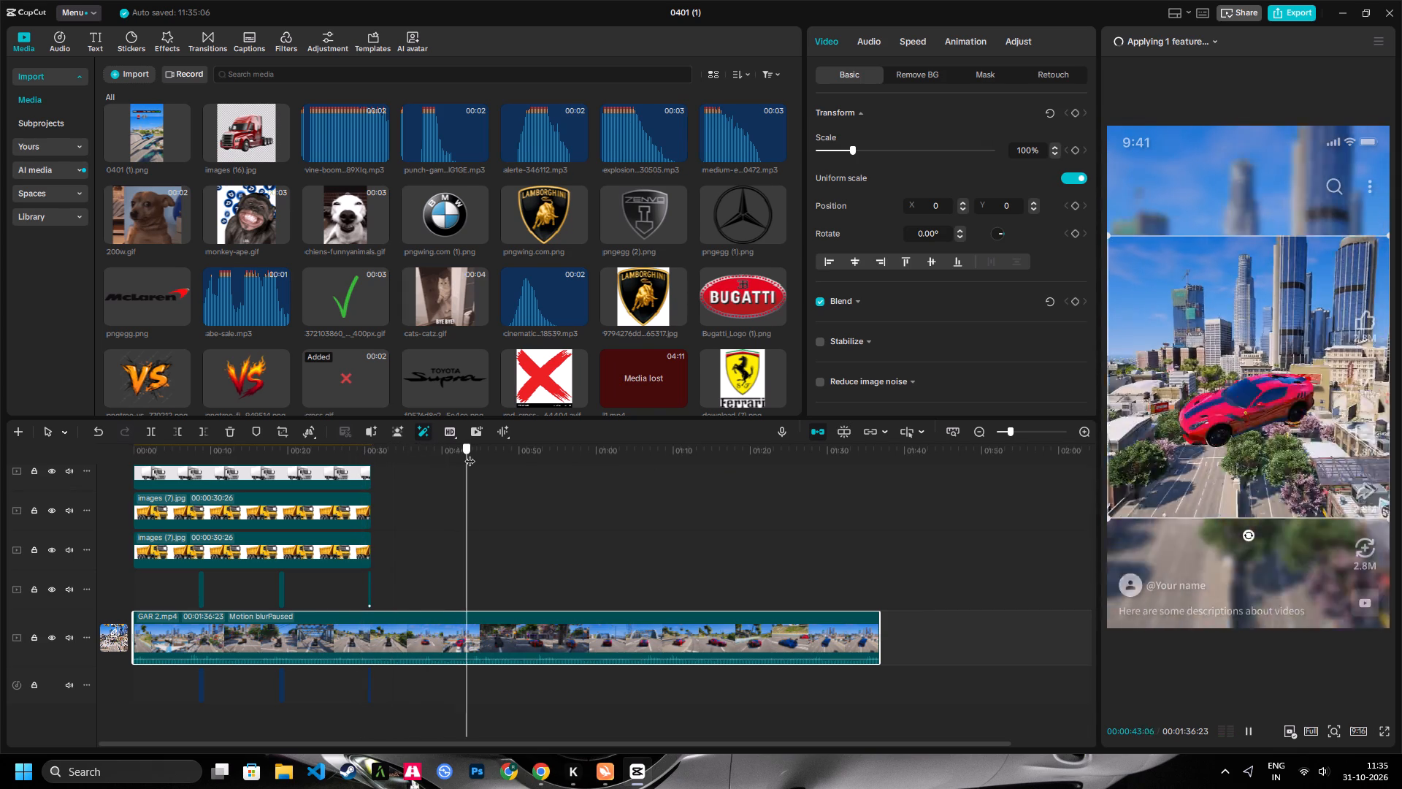
pyautogui.moveTo(470, 454); pyautogui.dragTo(421, 479)
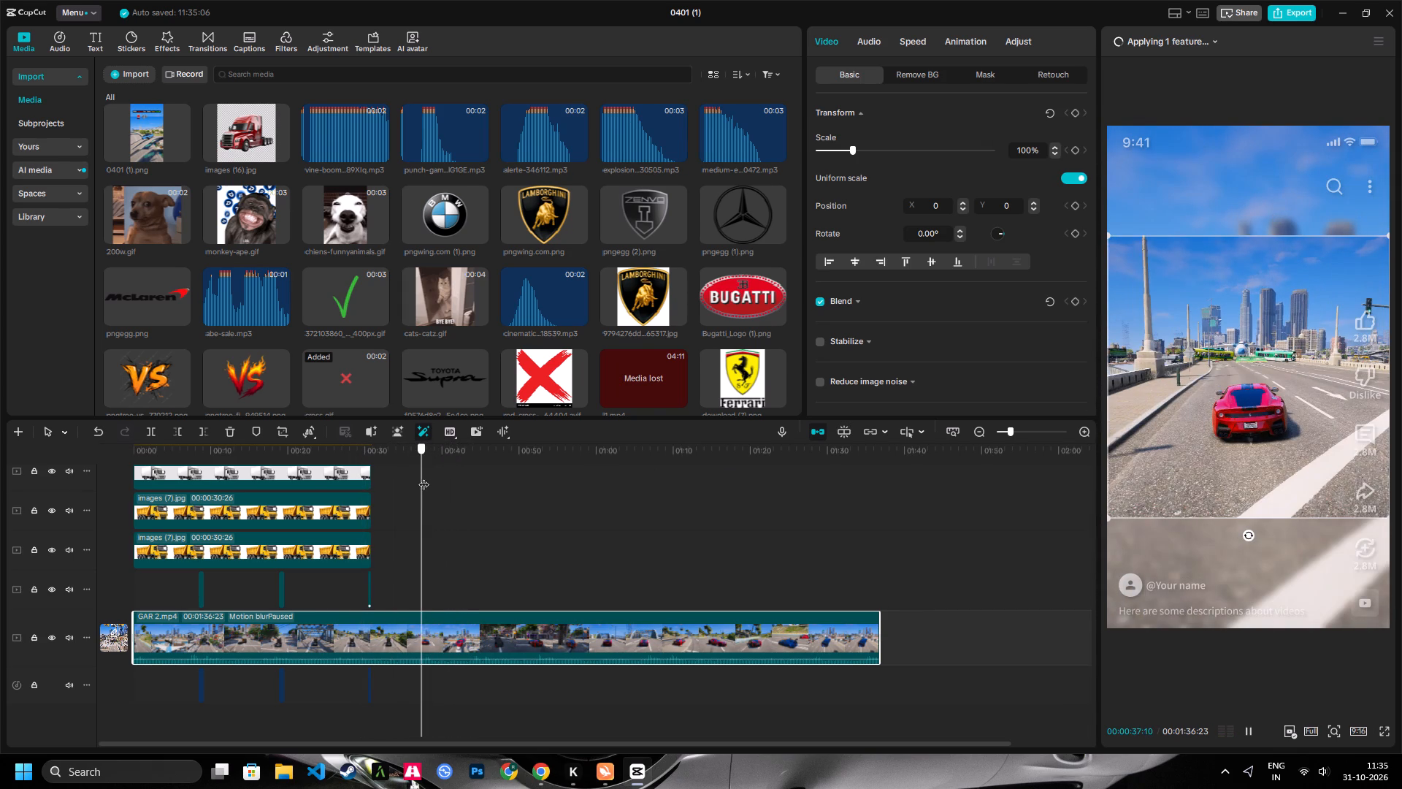
pyautogui.press('space')
pyautogui.click(175, 432)
# Play the red car's jump and split the clip after its crash at 00:00:09:11.
pyautogui.press('space')
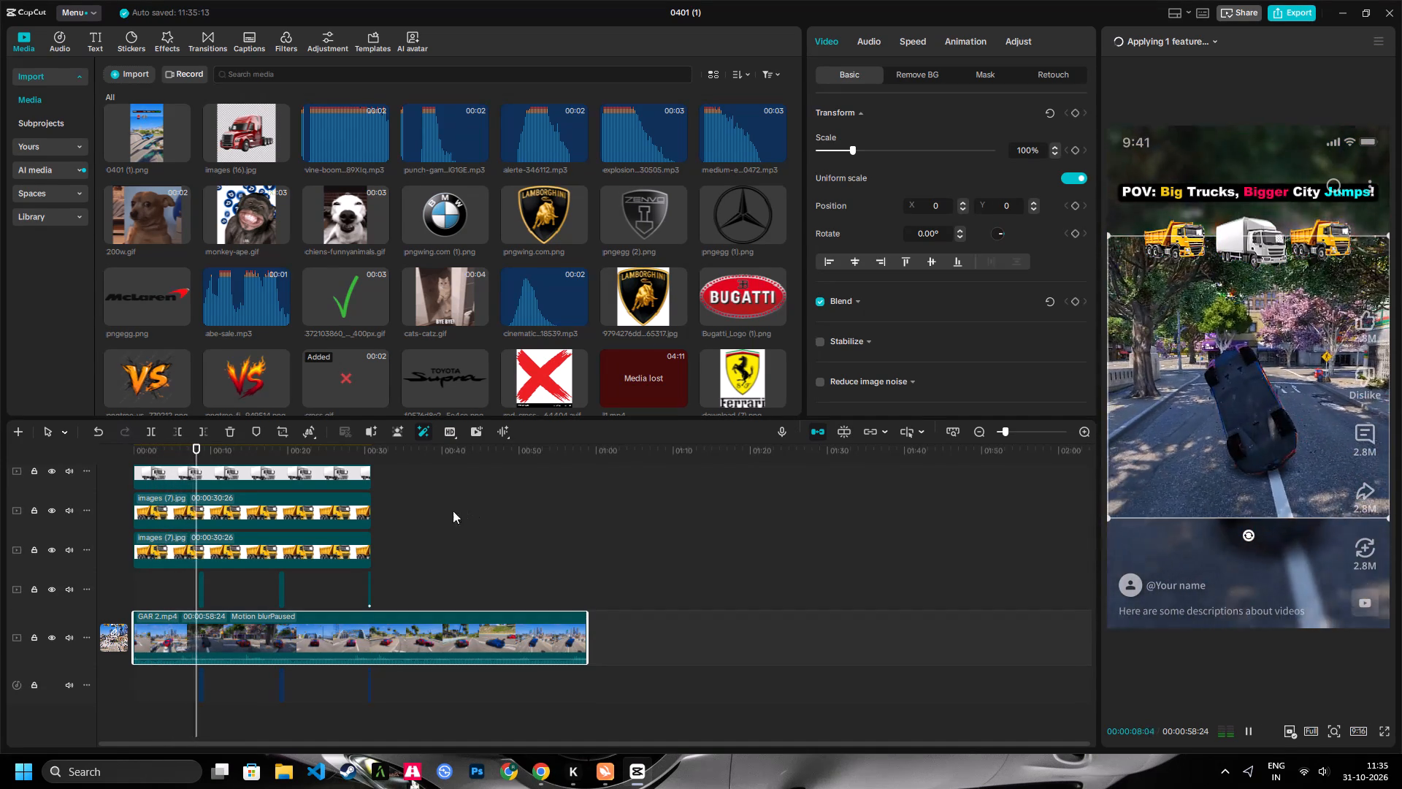
pyautogui.press('space')
pyautogui.press('space')
pyautogui.press('space')
pyautogui.click(150, 430)
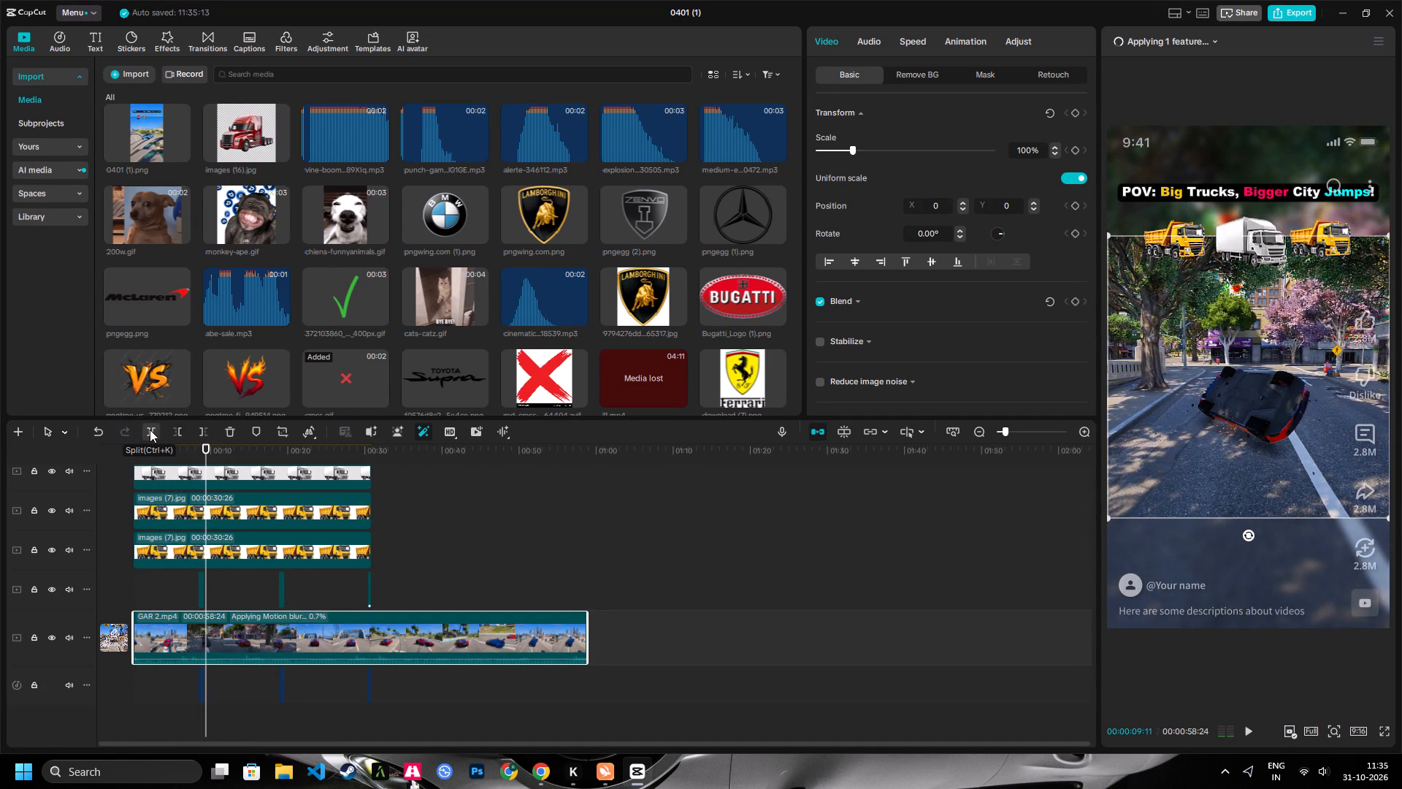
# Extend the second clip to 00:01:46:20 and trim its beginning at 00:00:49:28, where the blue car approaches the city.
pyautogui.press('space')
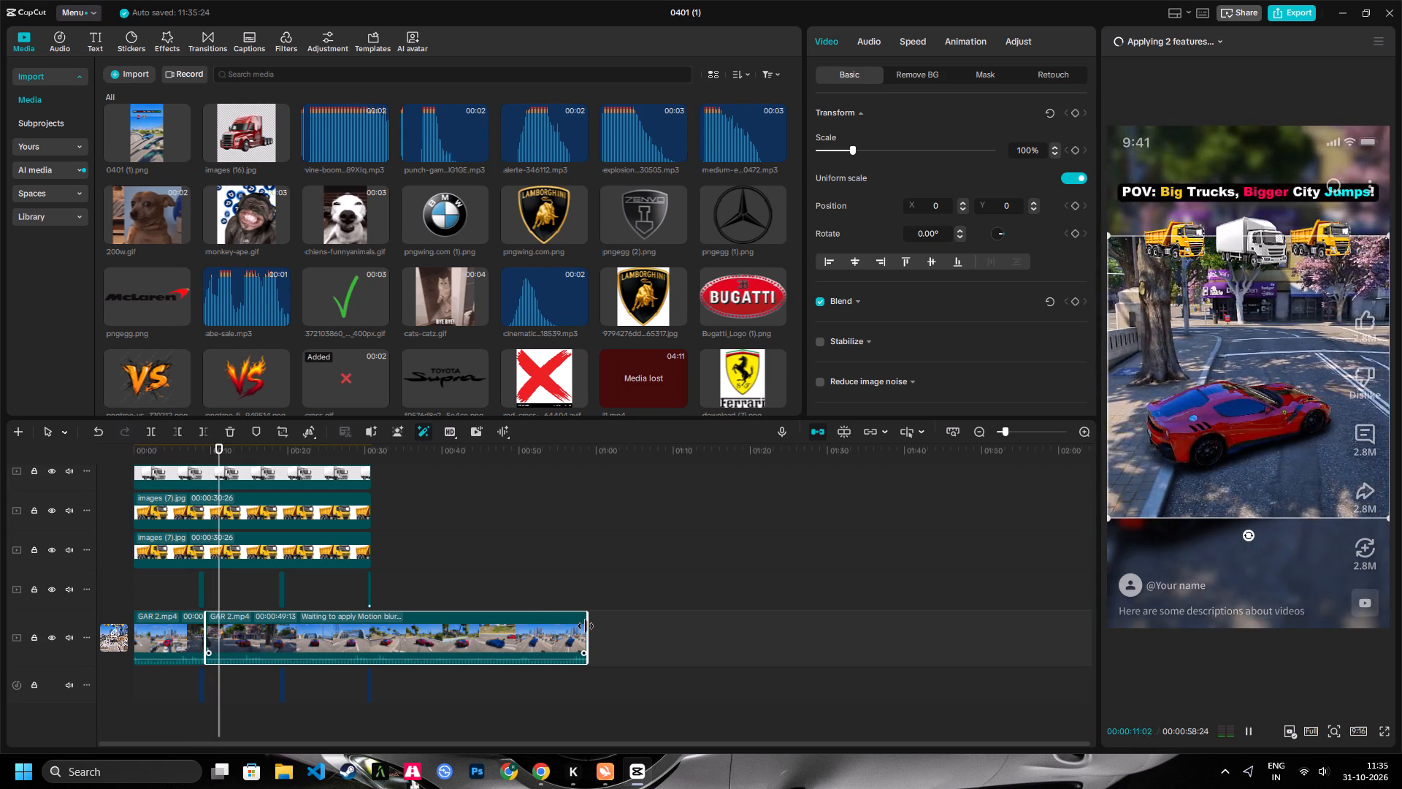
pyautogui.moveTo(586, 626); pyautogui.dragTo(1027, 605)
pyautogui.press('space')
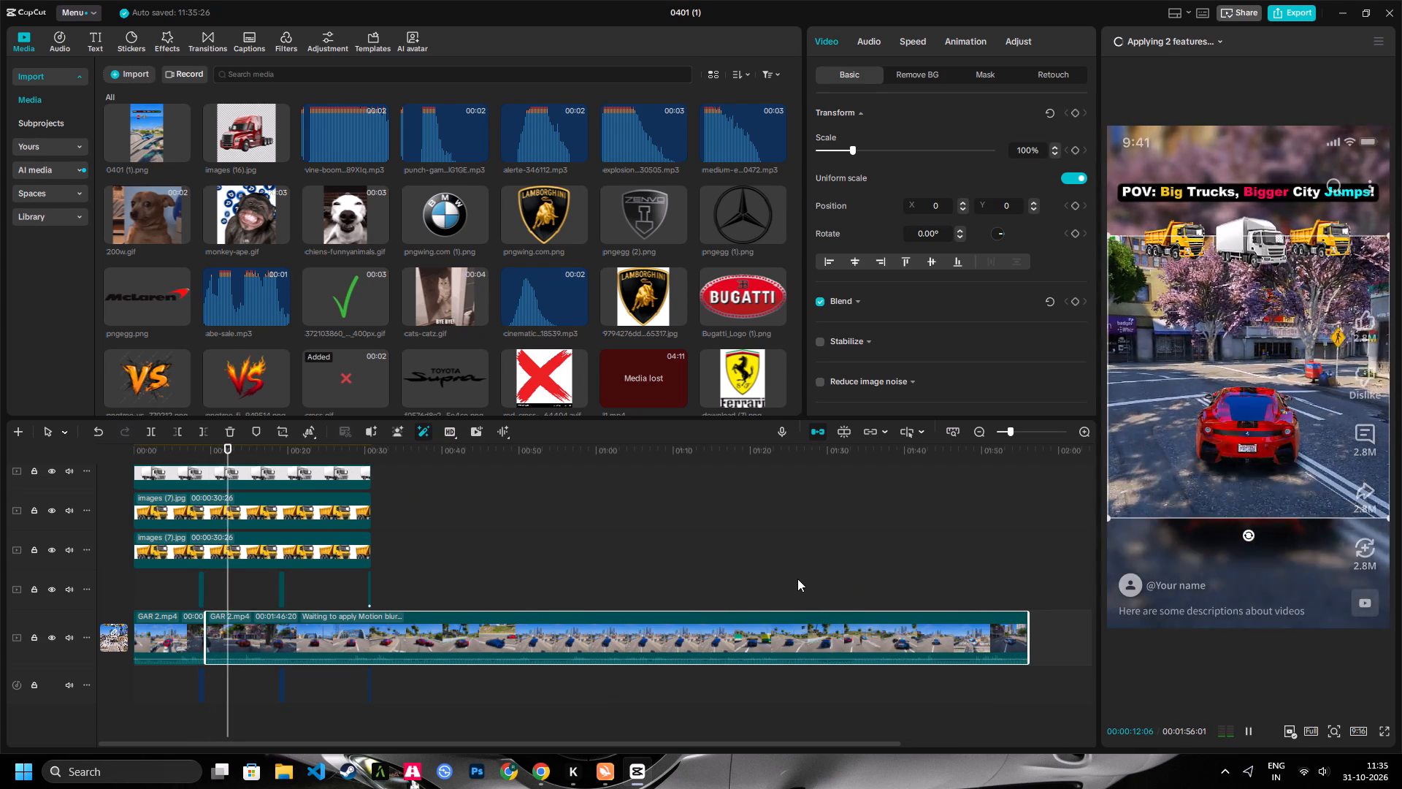
pyautogui.moveTo(268, 452); pyautogui.dragTo(280, 446)
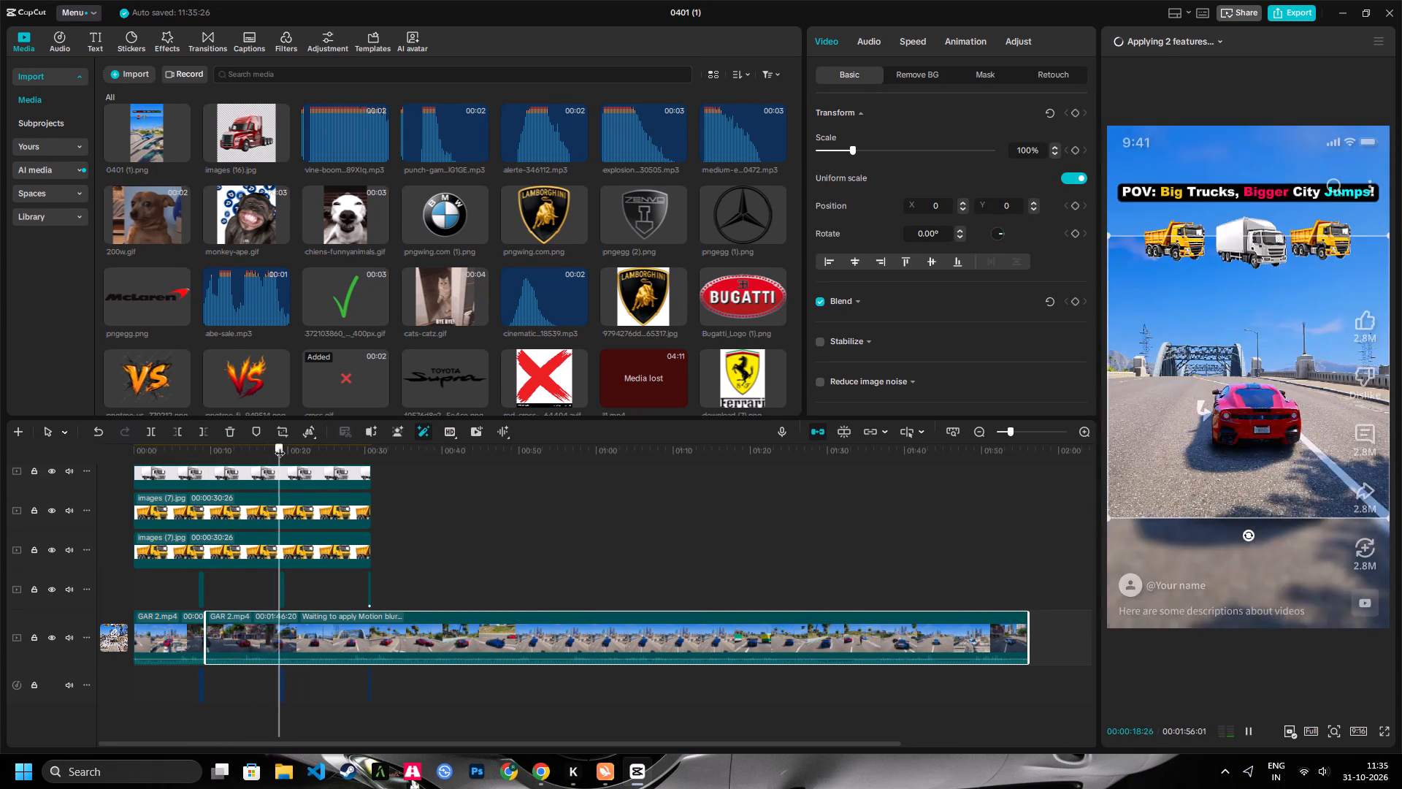
pyautogui.moveTo(280, 446); pyautogui.dragTo(417, 441)
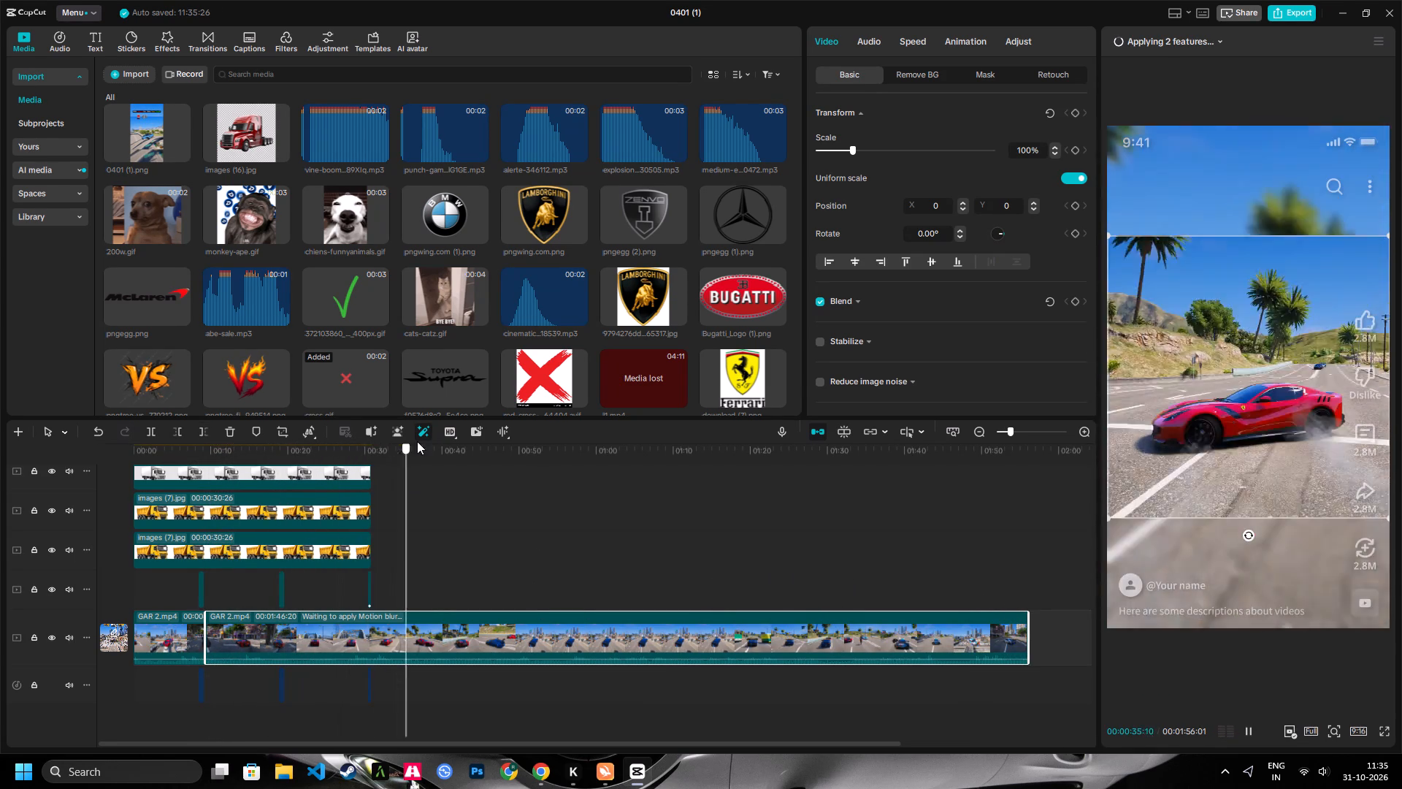
pyautogui.moveTo(417, 441); pyautogui.dragTo(518, 441)
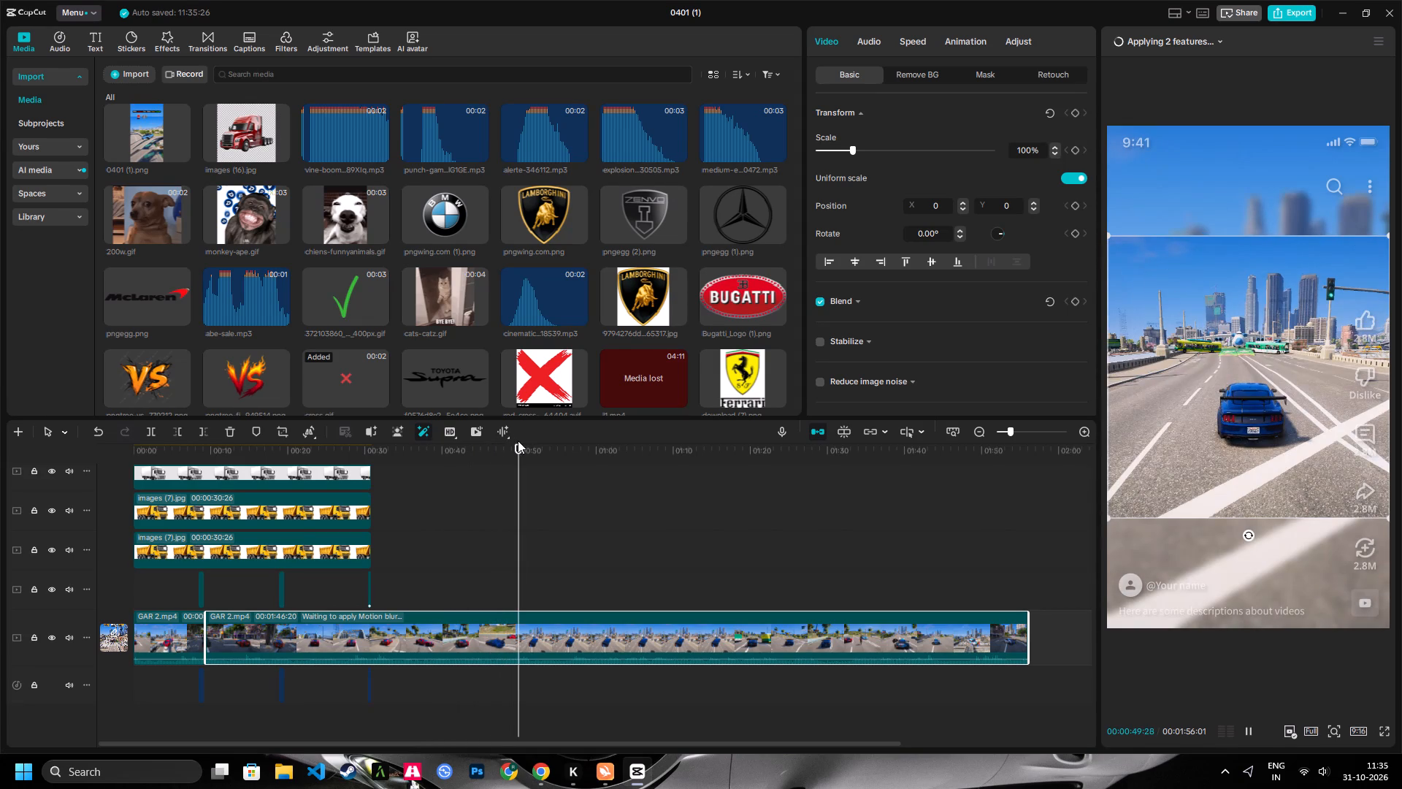
pyautogui.click(178, 431)
# Play the blue car's jump and split the second clip after its landing at 00:00:17:20.
pyautogui.press('space')
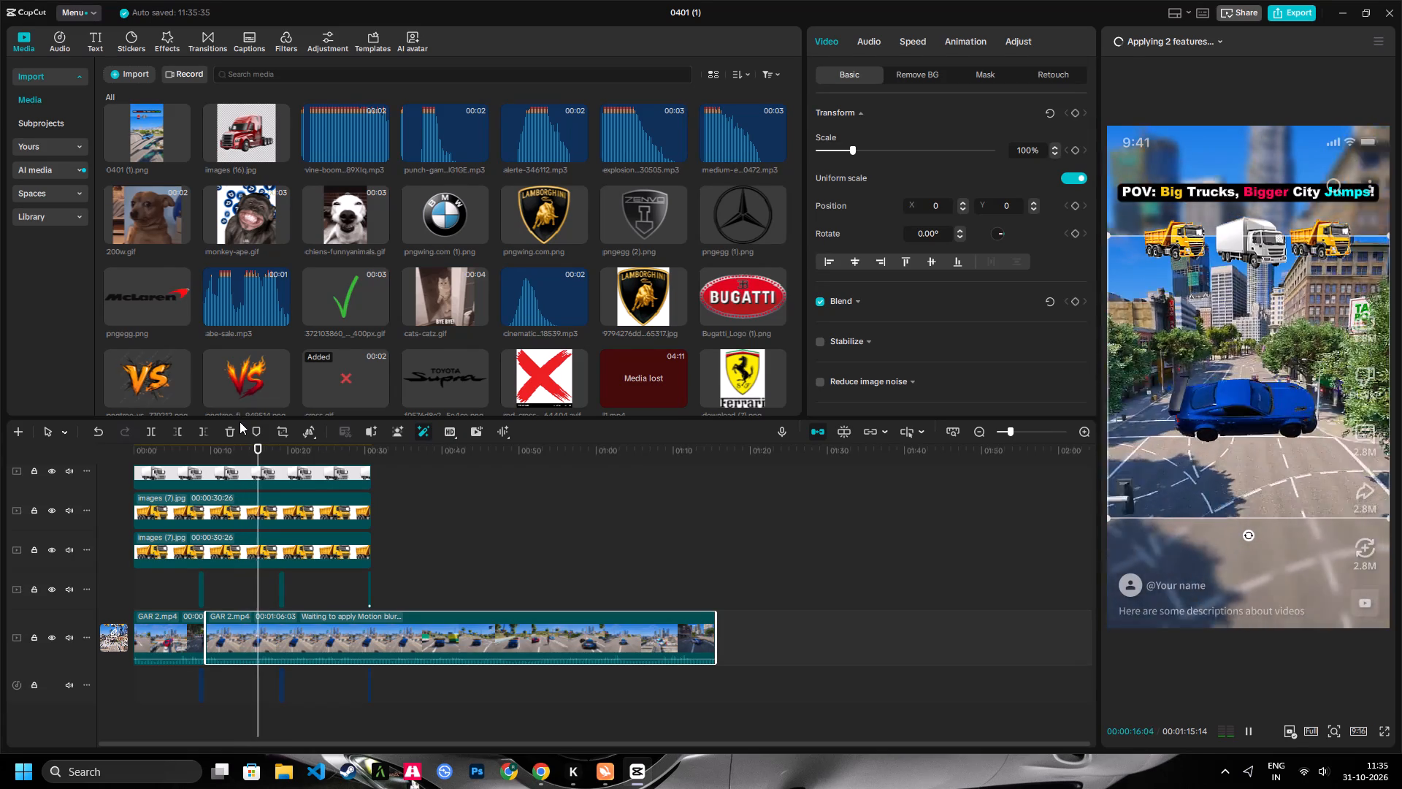
pyautogui.press('space')
pyautogui.press('space')
pyautogui.press('space')
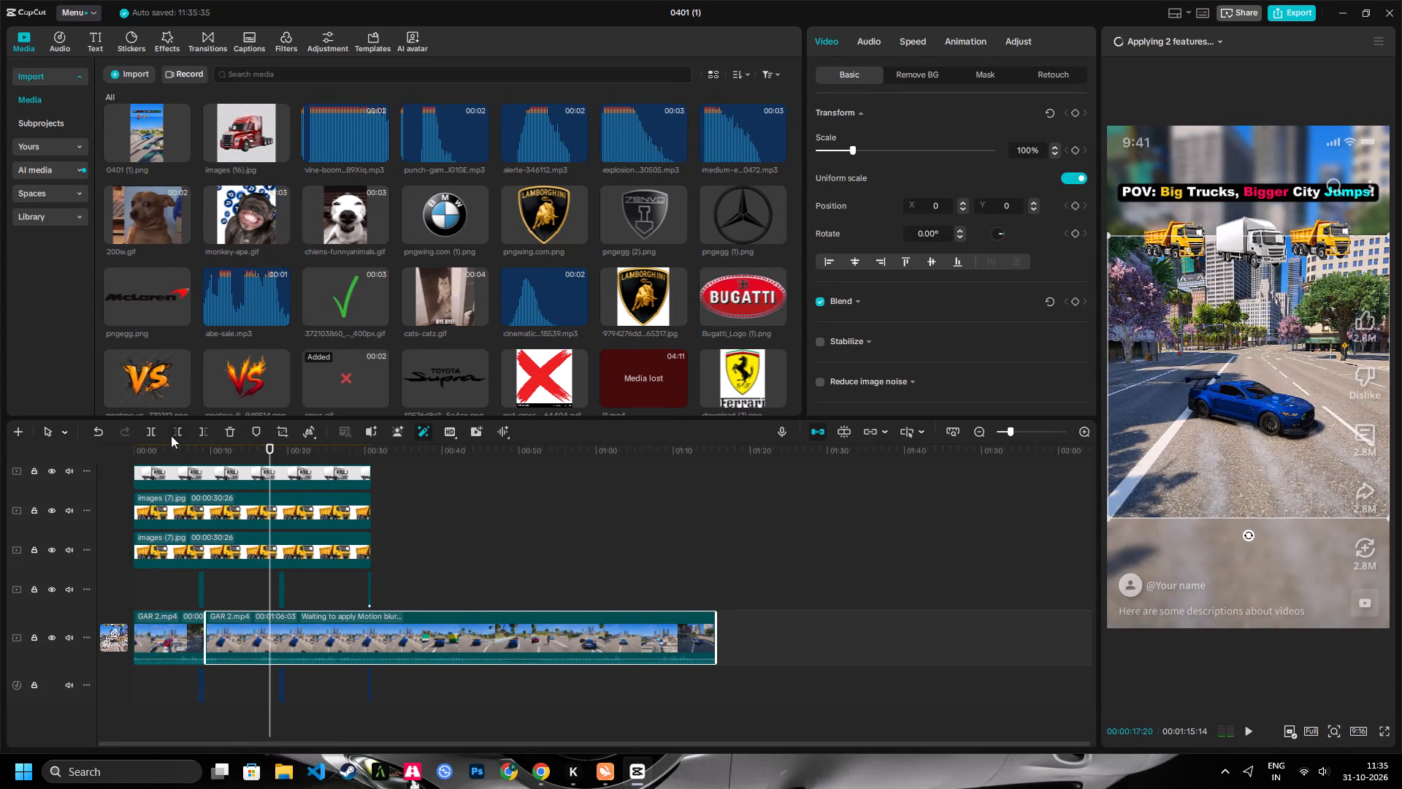
pyautogui.click(153, 435)
# Trim the third clip's beginning so it starts with the blue-and-white race car driving toward the city.
pyautogui.press('space')
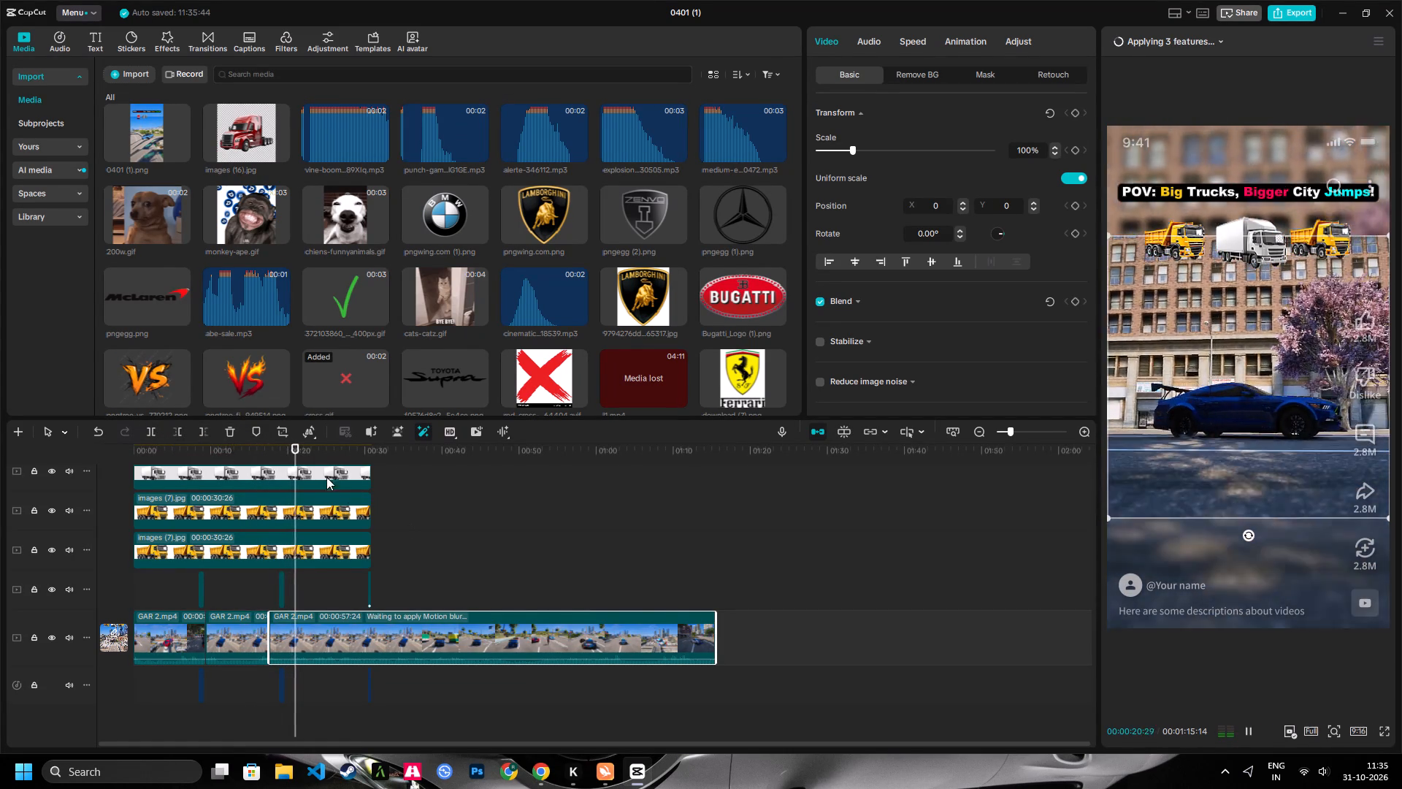
pyautogui.moveTo(332, 454); pyautogui.dragTo(452, 460)
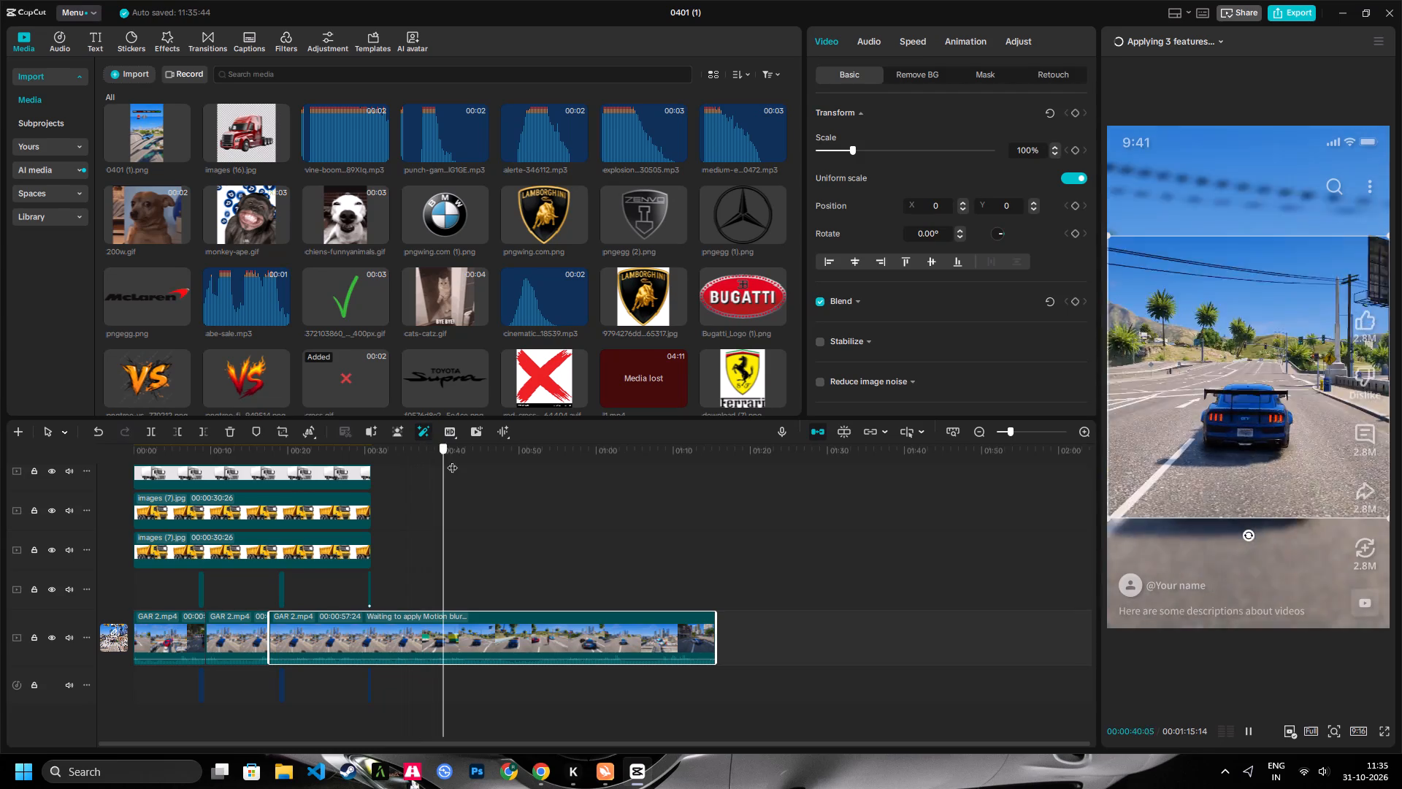
pyautogui.moveTo(452, 460); pyautogui.dragTo(570, 469)
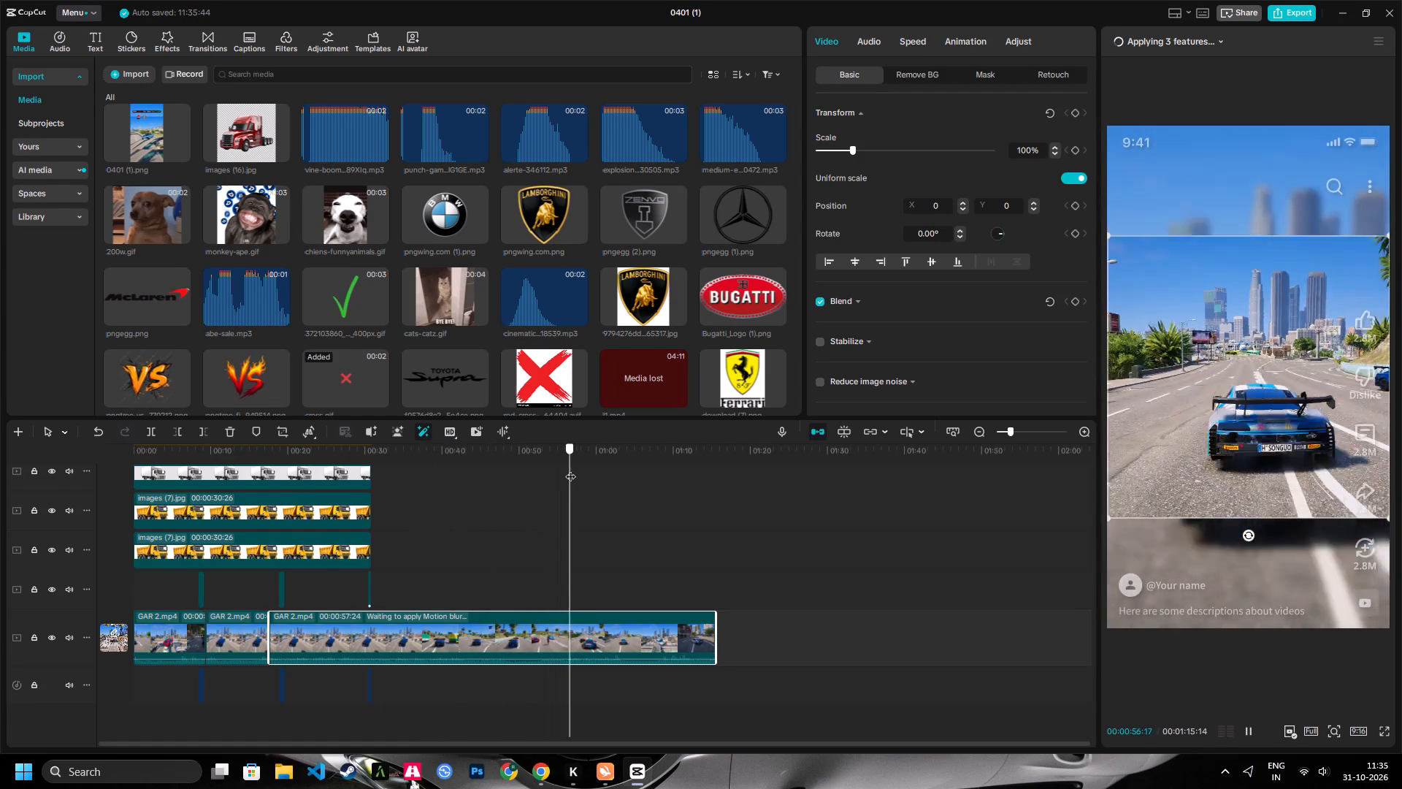
pyautogui.moveTo(570, 469); pyautogui.dragTo(613, 482)
pyautogui.click(180, 432)
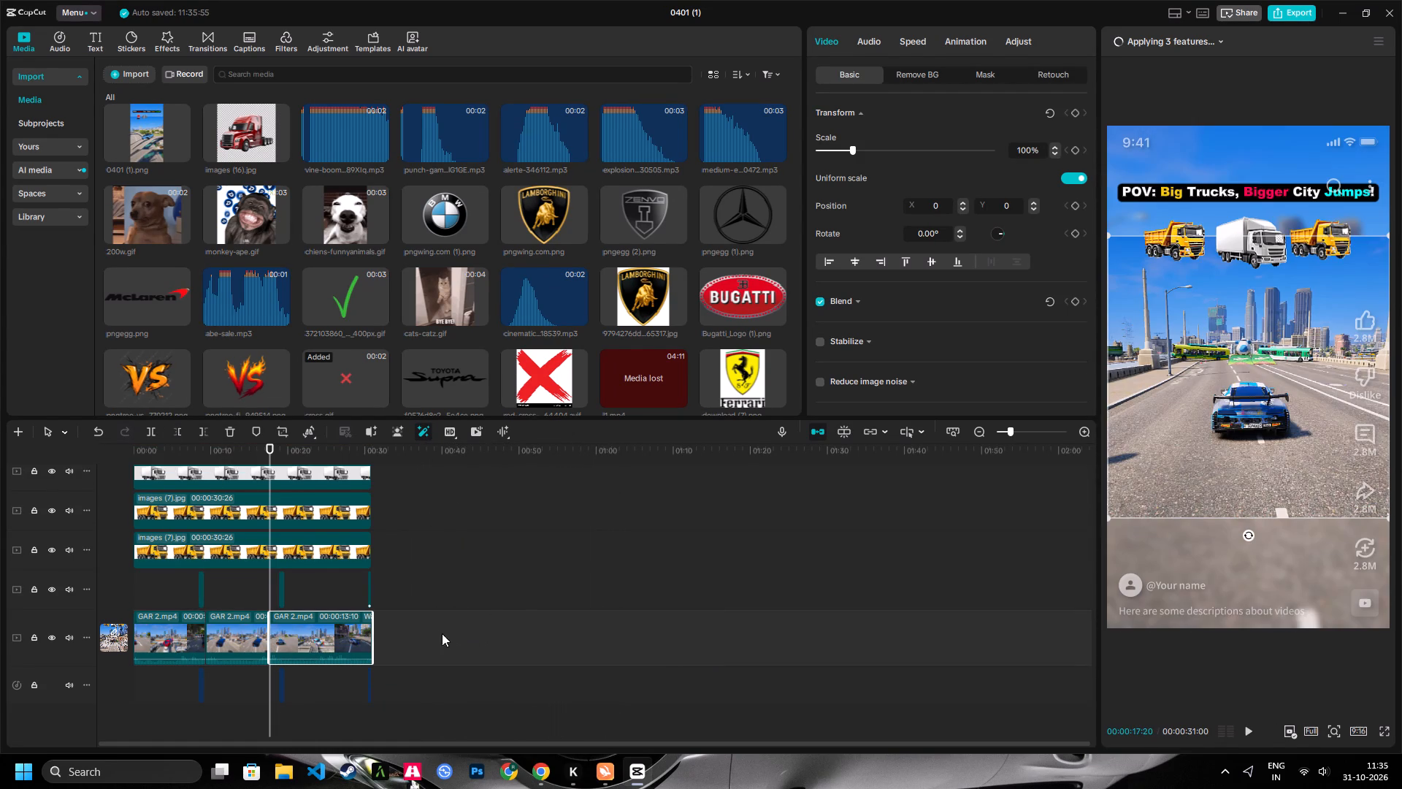
# Extend the third clip to 00:01:48:16 and split it after the race car's landing at 00:00:25:24.
pyautogui.moveTo(375, 627); pyautogui.dragTo(1088, 587)
pyautogui.press('space')
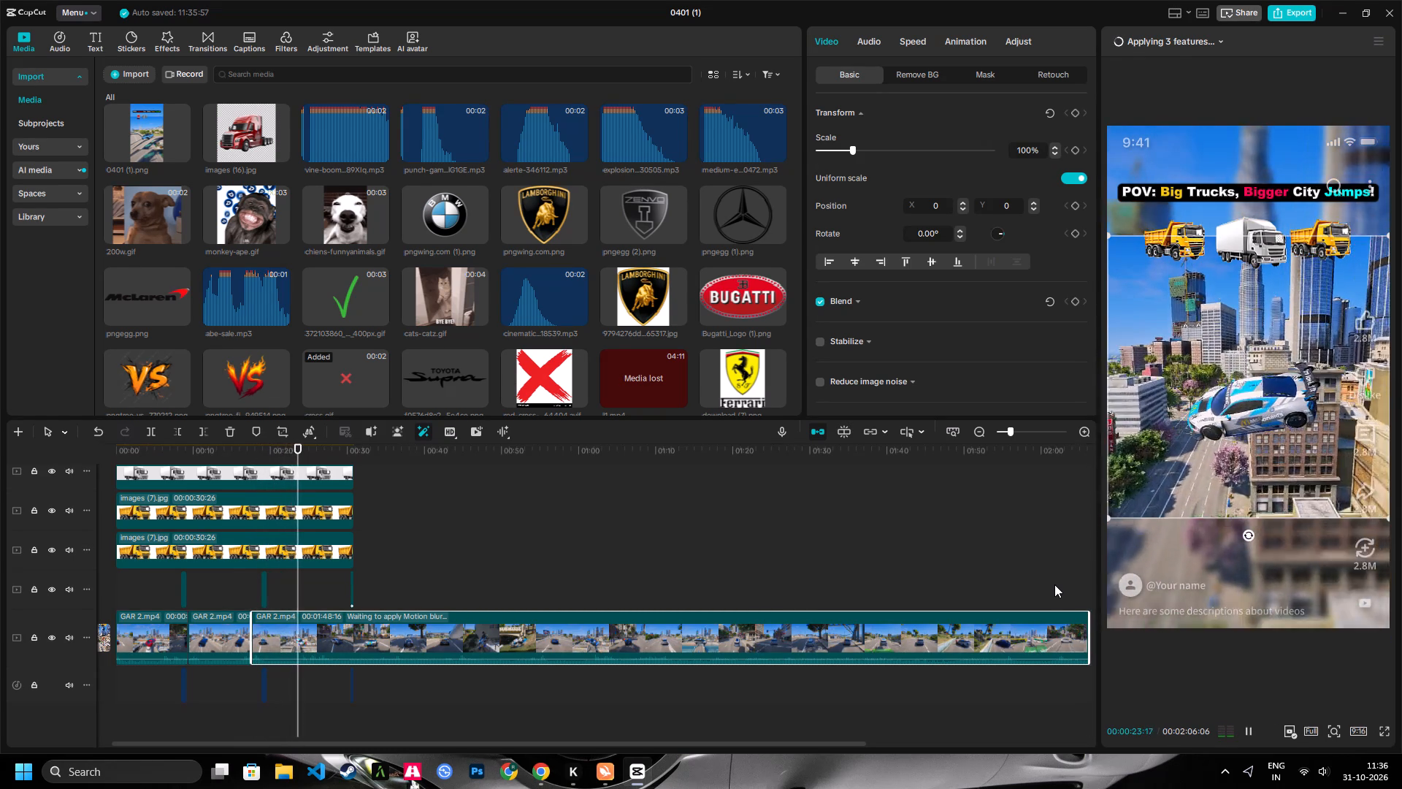
pyautogui.press('space')
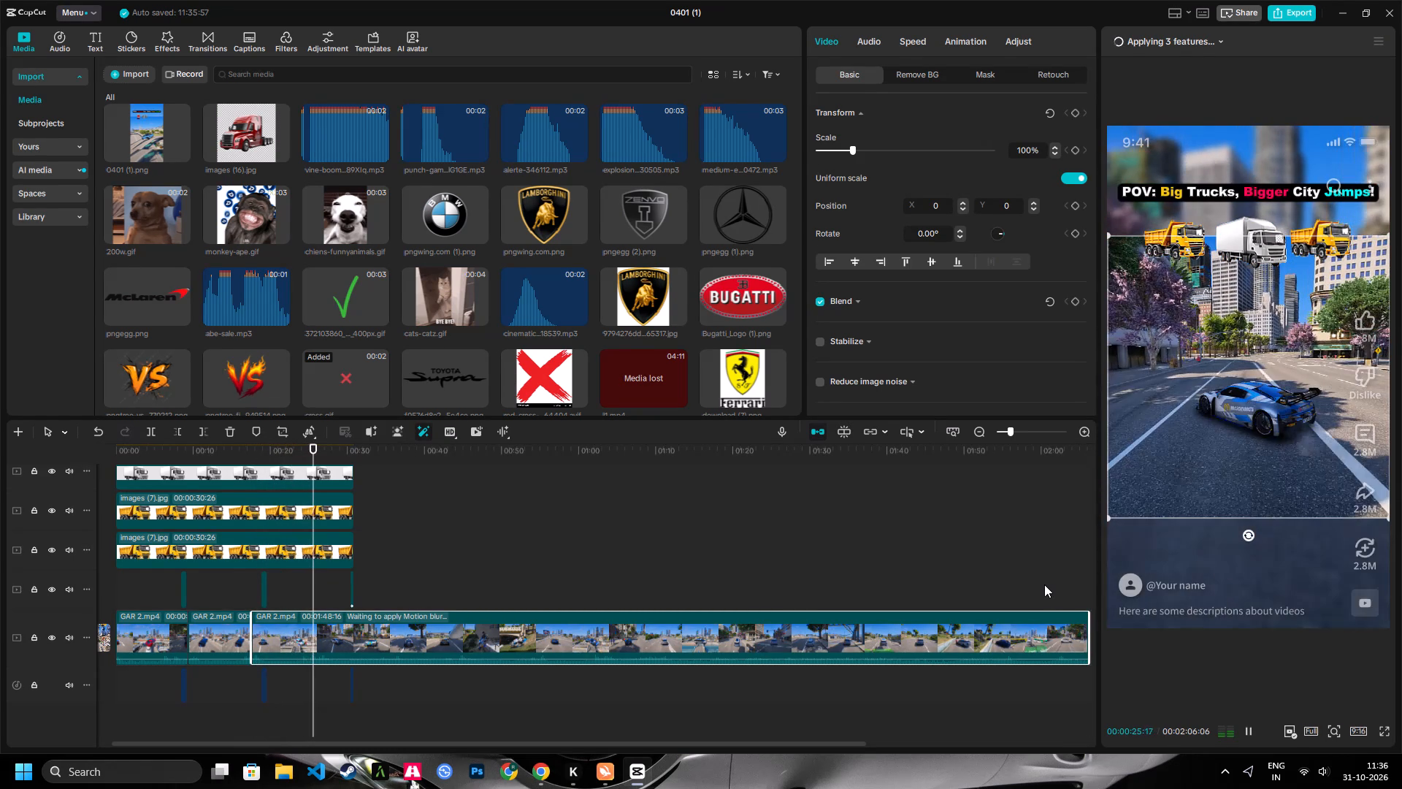
pyautogui.press('space')
pyautogui.press('space')
pyautogui.click(157, 428)
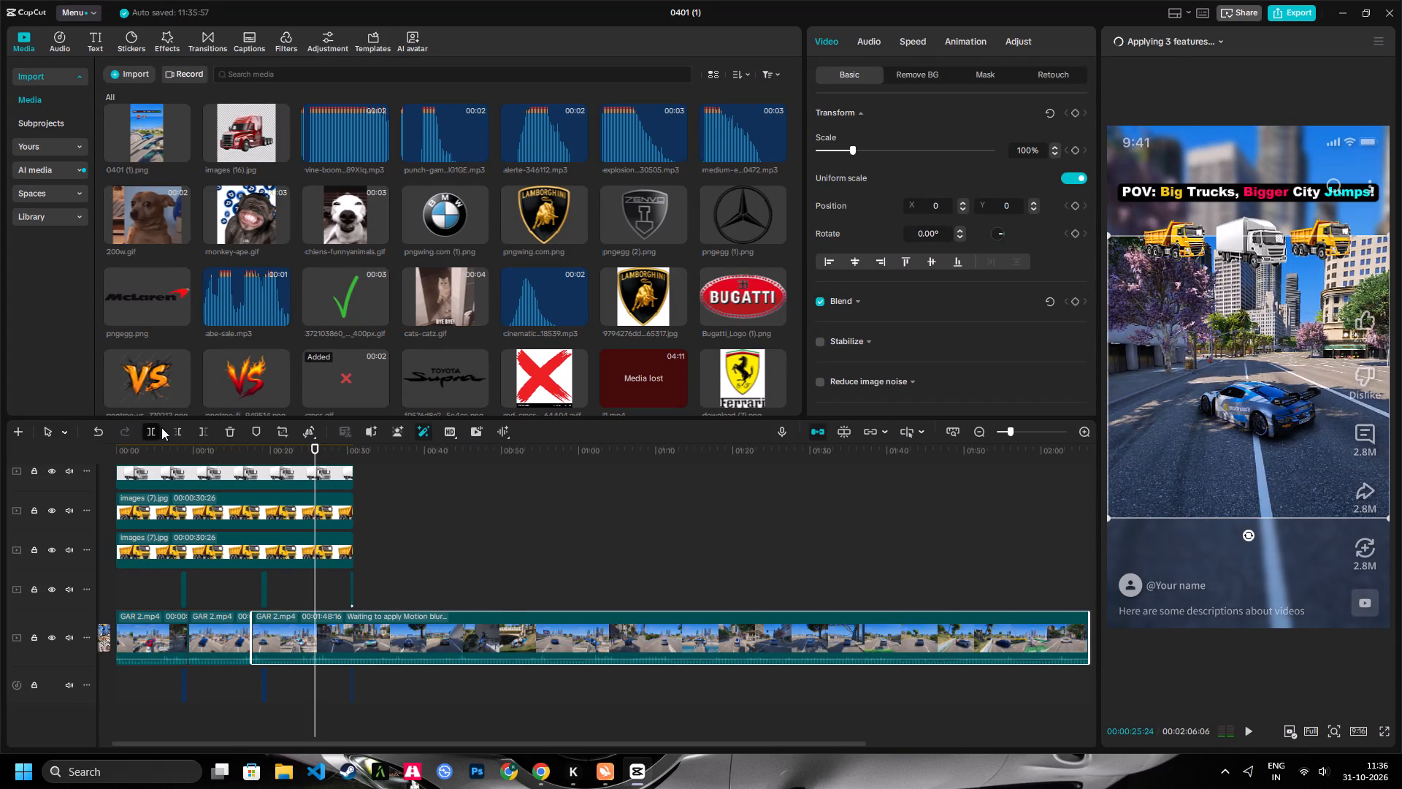
# Trim the fourth clip's beginning up to about 00:00:54, where the next blue sports car approaches the city.
pyautogui.press('space')
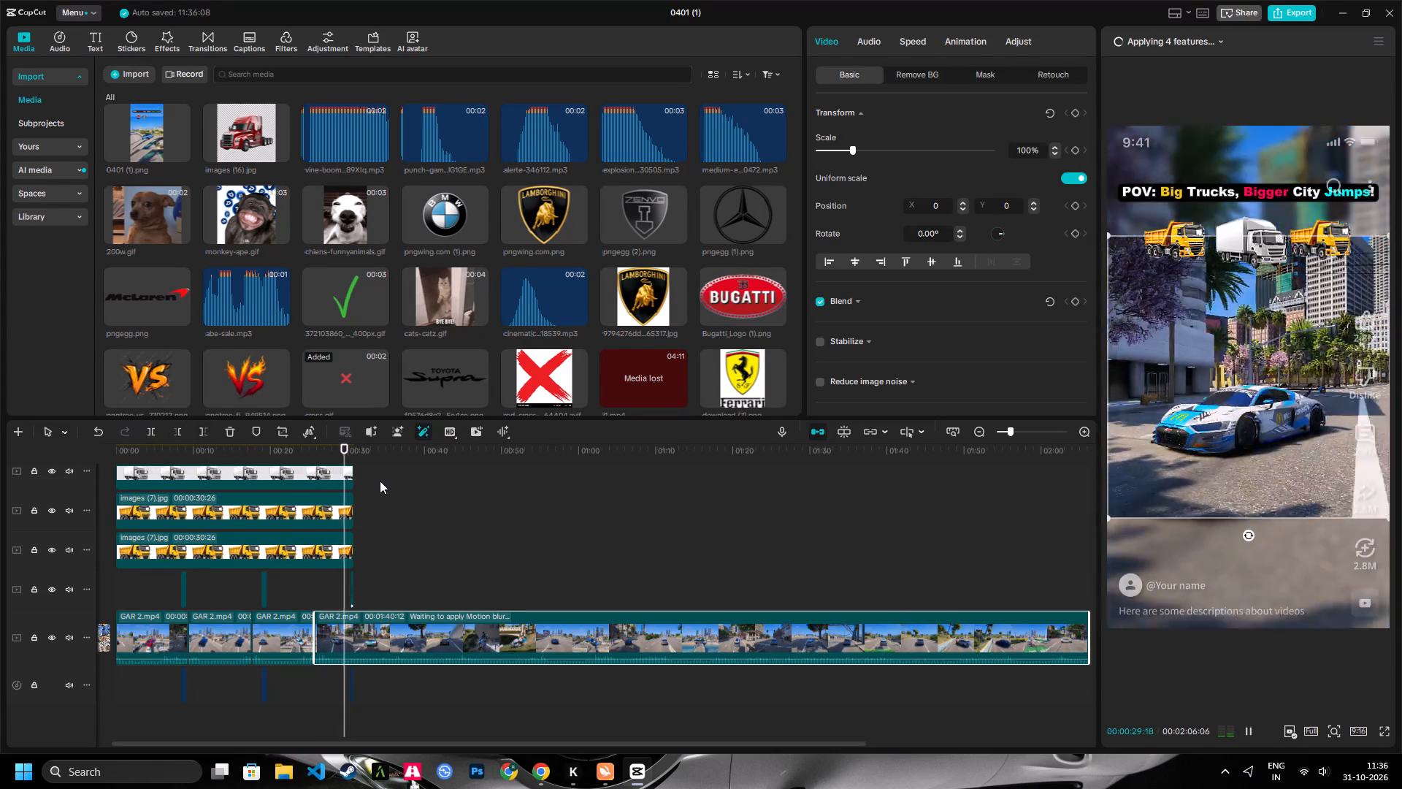
pyautogui.moveTo(377, 454); pyautogui.dragTo(396, 453)
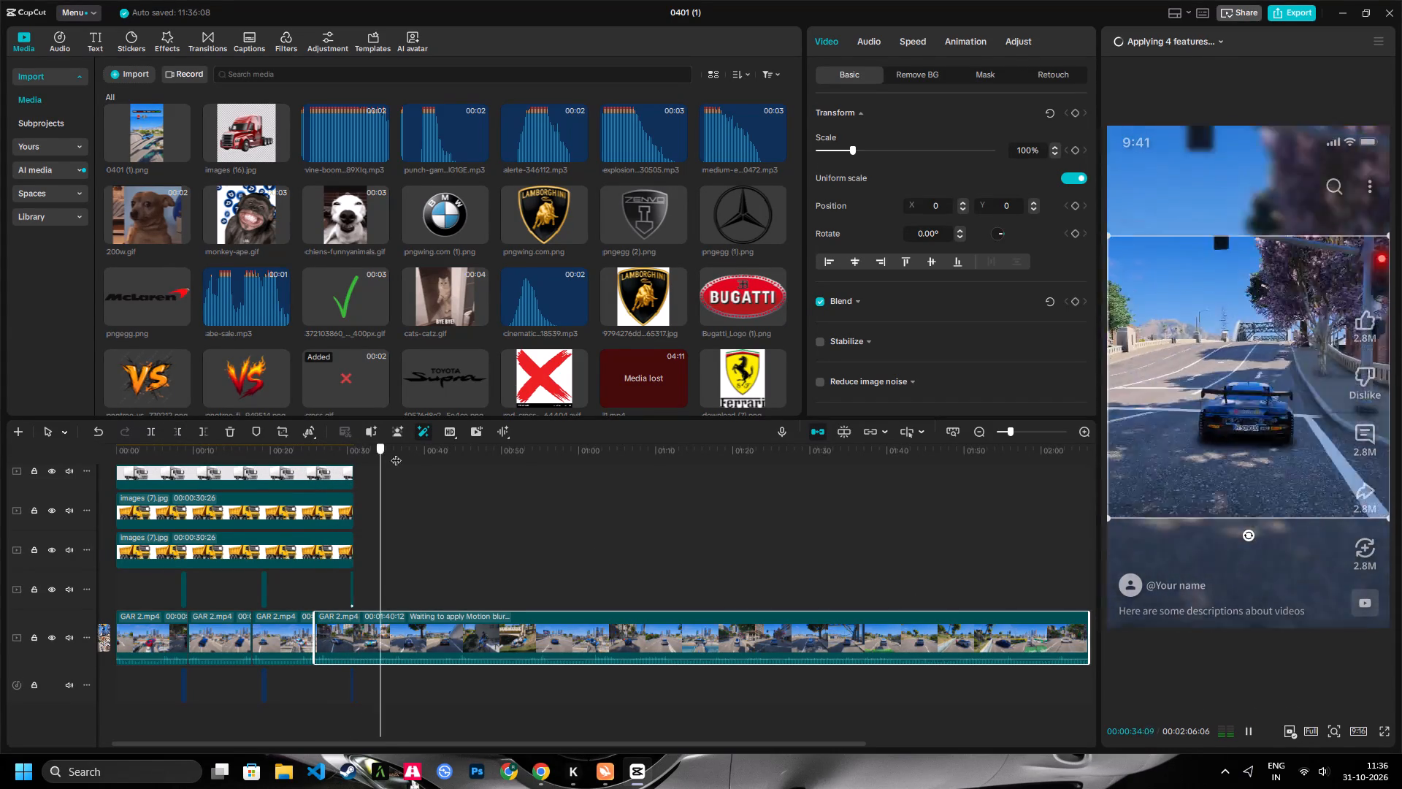
pyautogui.moveTo(396, 453); pyautogui.dragTo(497, 462)
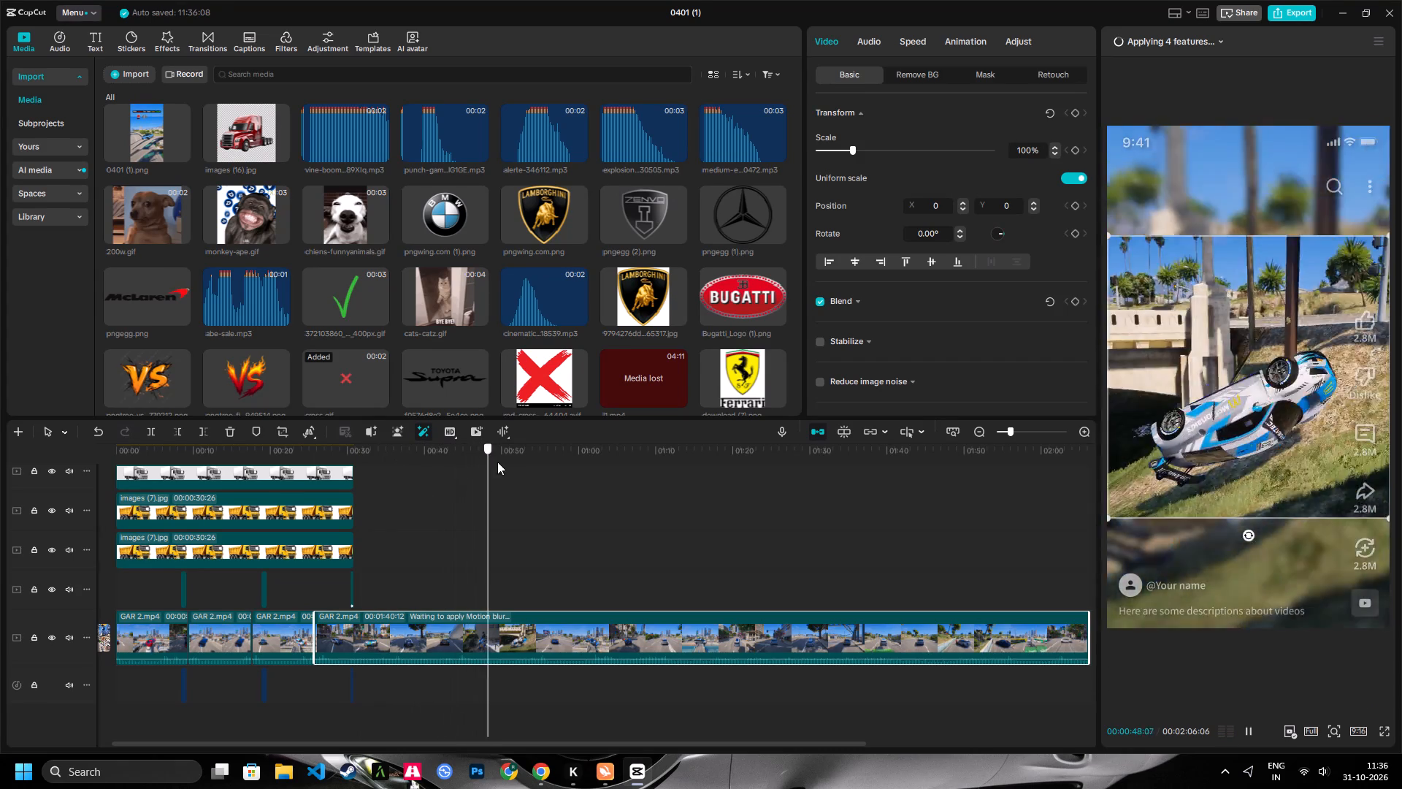
pyautogui.moveTo(497, 462); pyautogui.dragTo(526, 481)
pyautogui.press('space')
pyautogui.press('space')
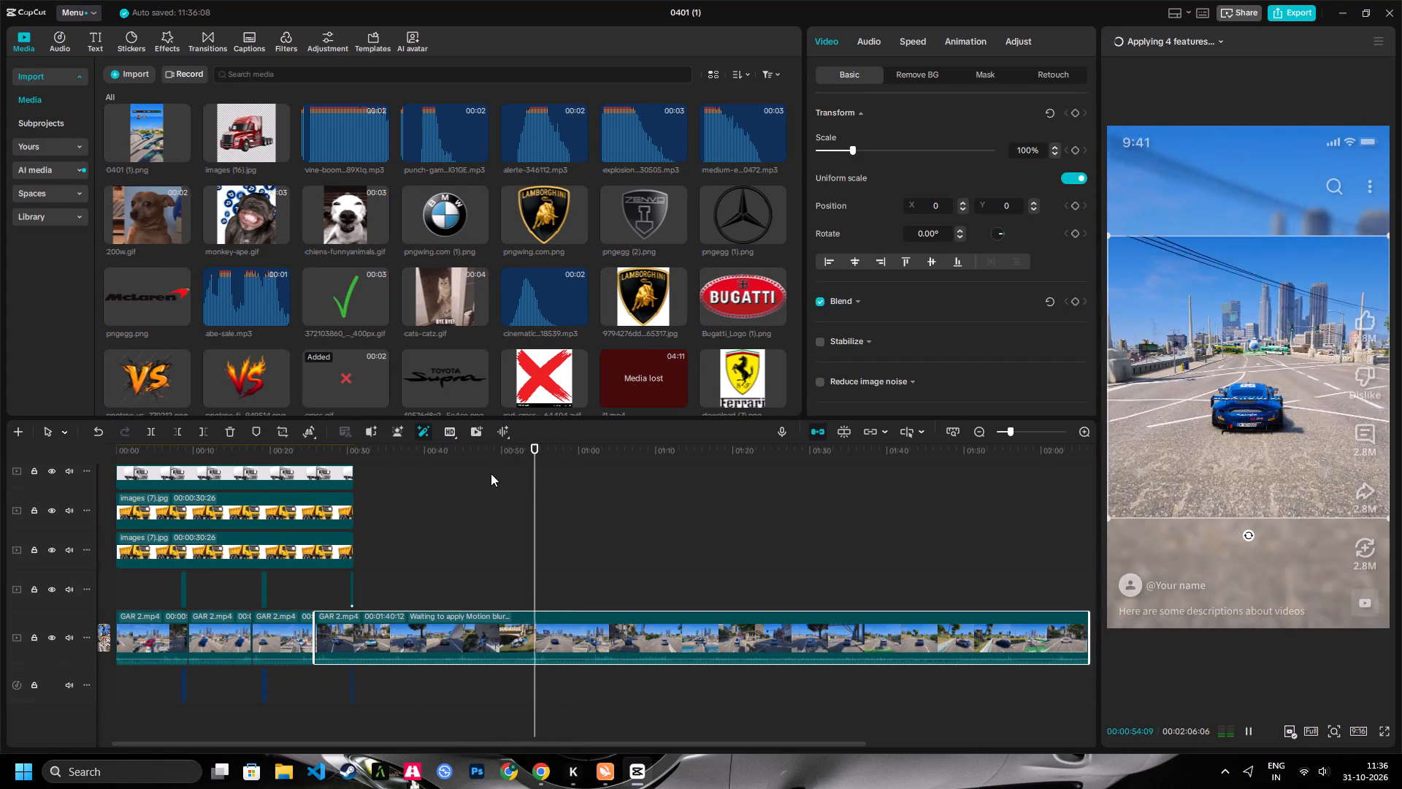
pyautogui.press('space')
pyautogui.click(174, 428)
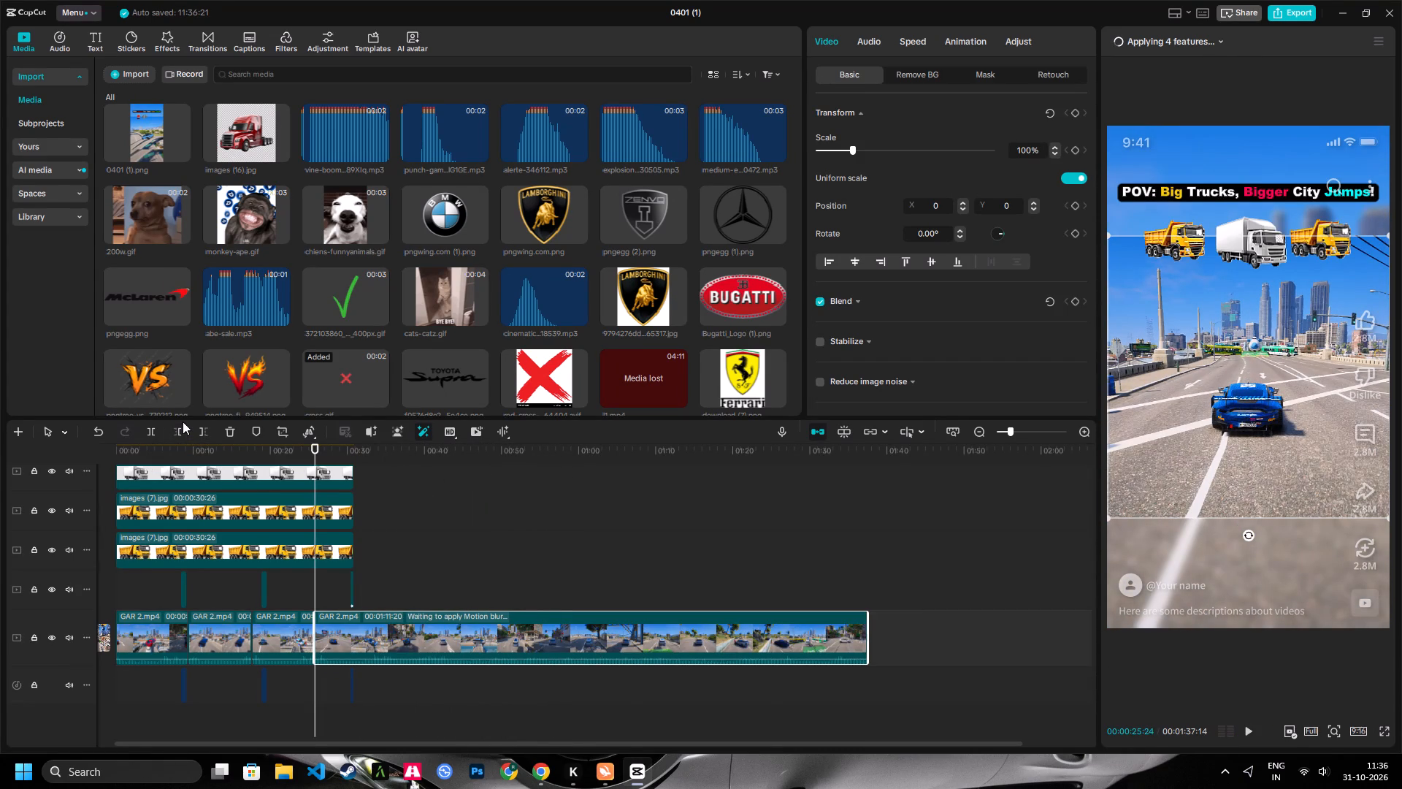
# Play the fourth car's run and cut off the rest of the clip after 00:00:36:25.
pyautogui.press('space')
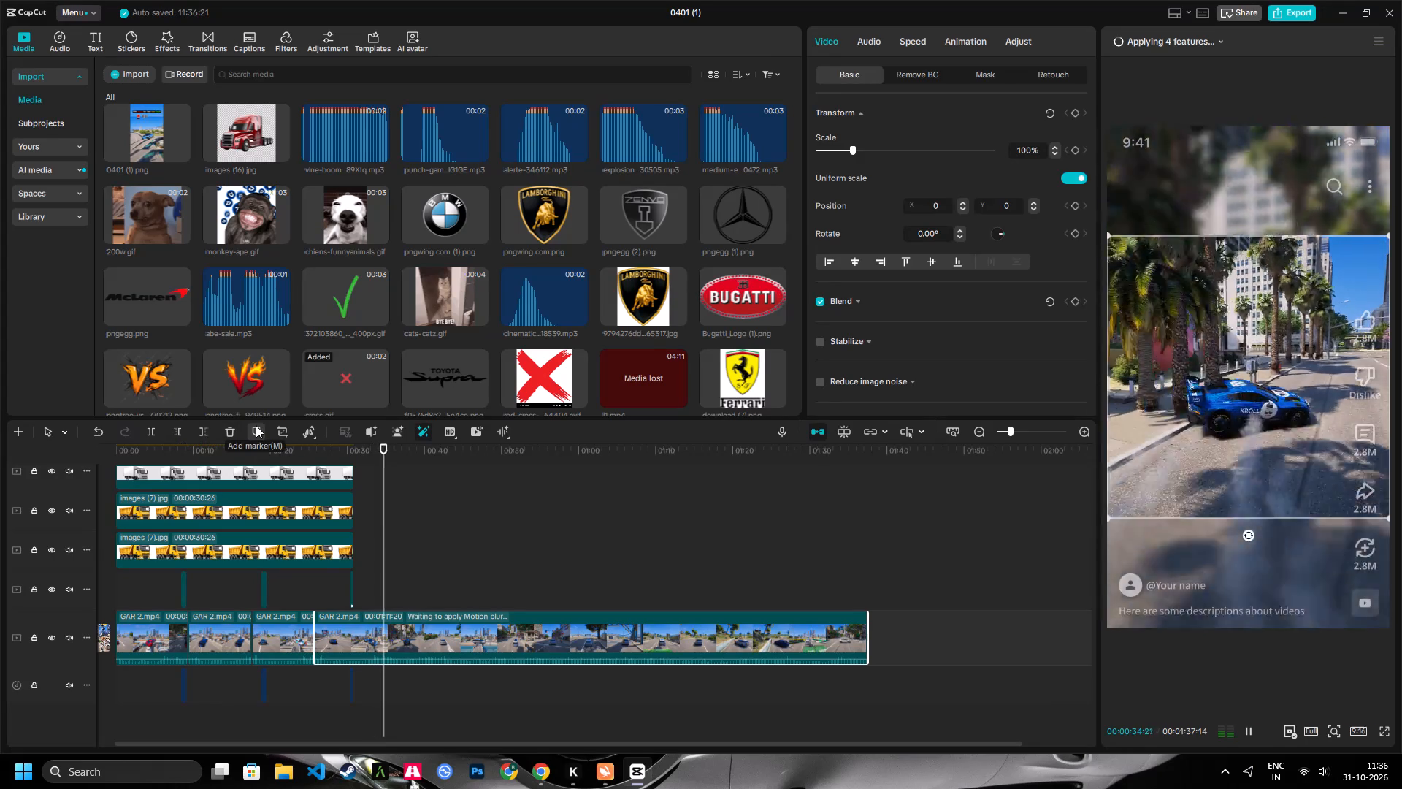
pyautogui.press('space')
pyautogui.press('space')
pyautogui.press('space')
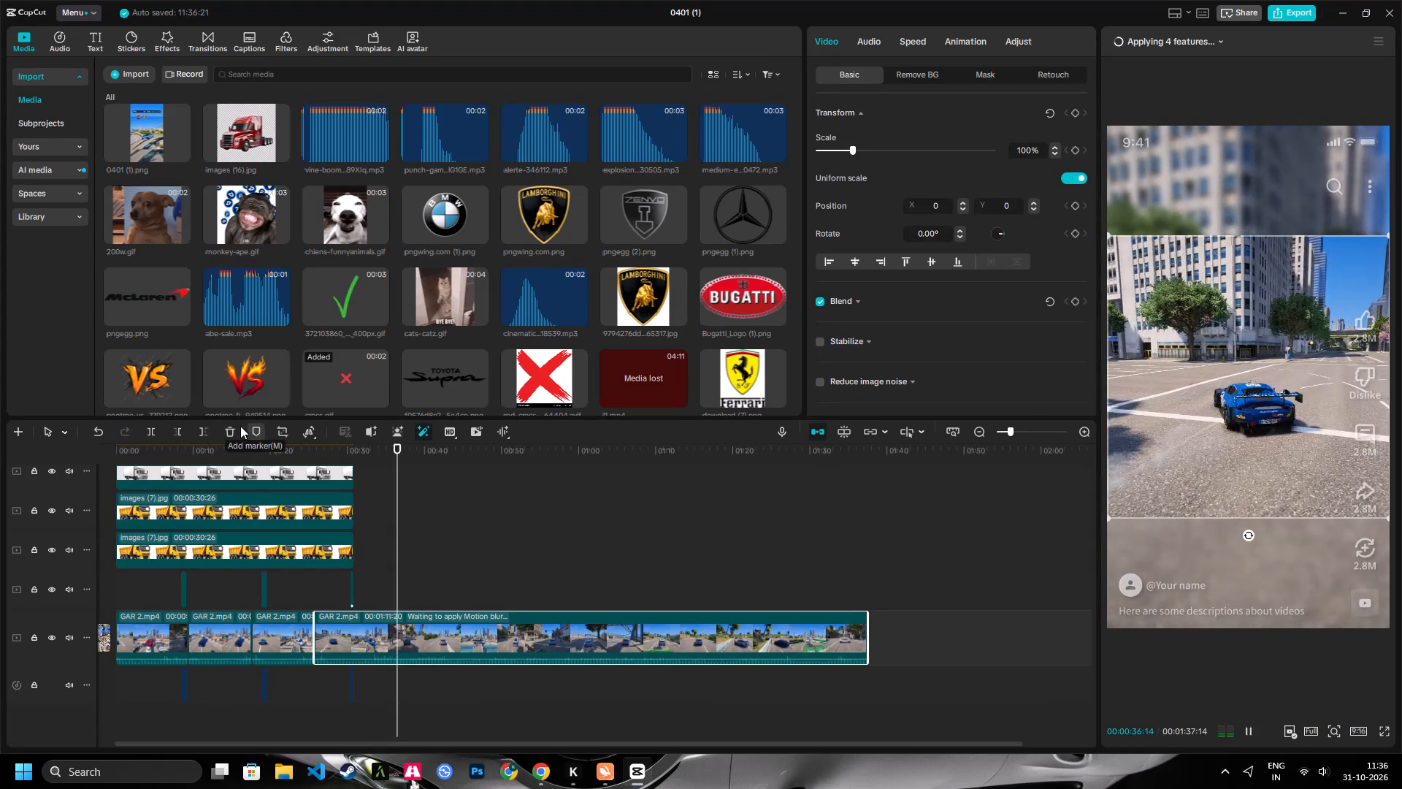
pyautogui.press('space')
pyautogui.press('space')
pyautogui.click(201, 432)
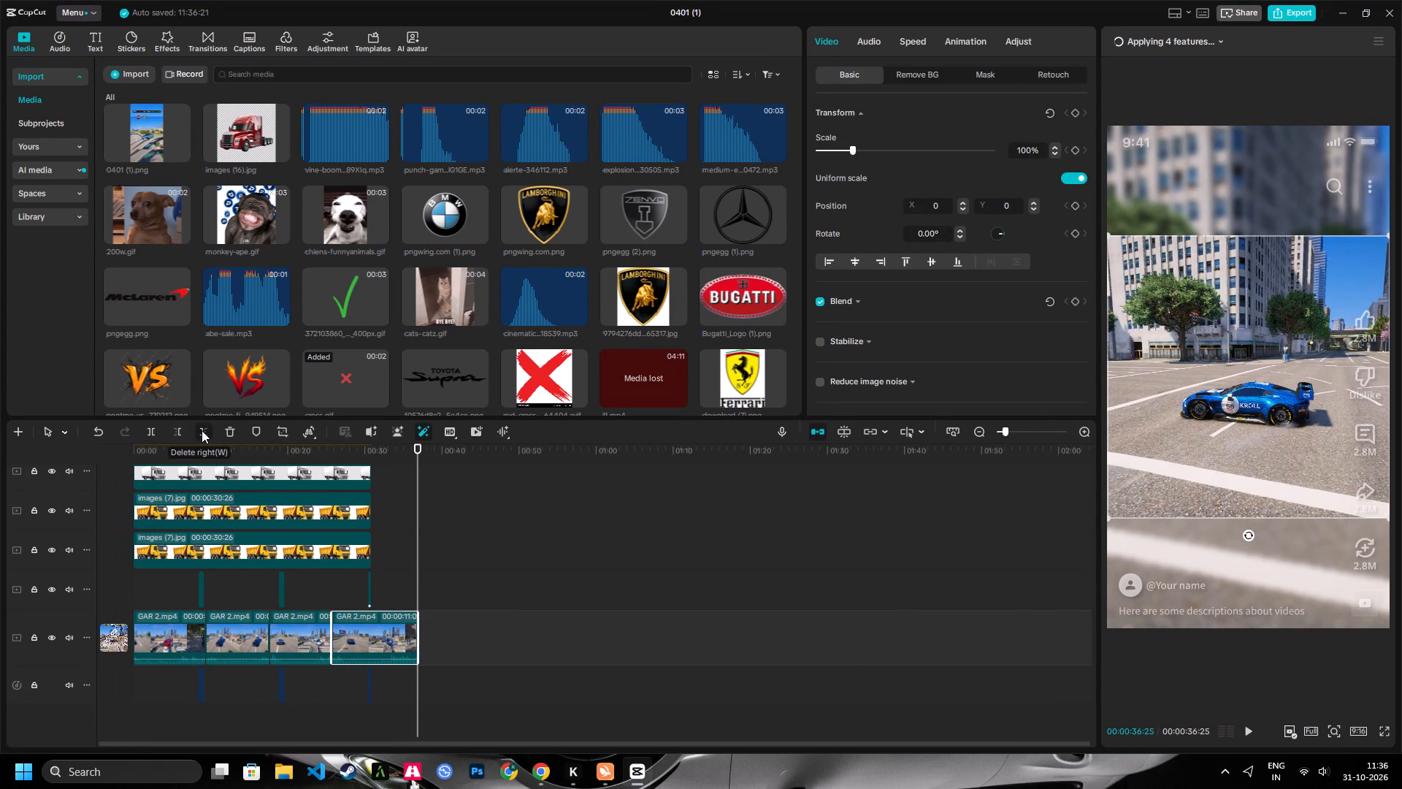
# Copy the first cross.gif with its sound effect, and shift the originals so both end where the red car's clip ends.
pyautogui.hotkey('shift', 'z')
pyautogui.press('space')
pyautogui.press('space')
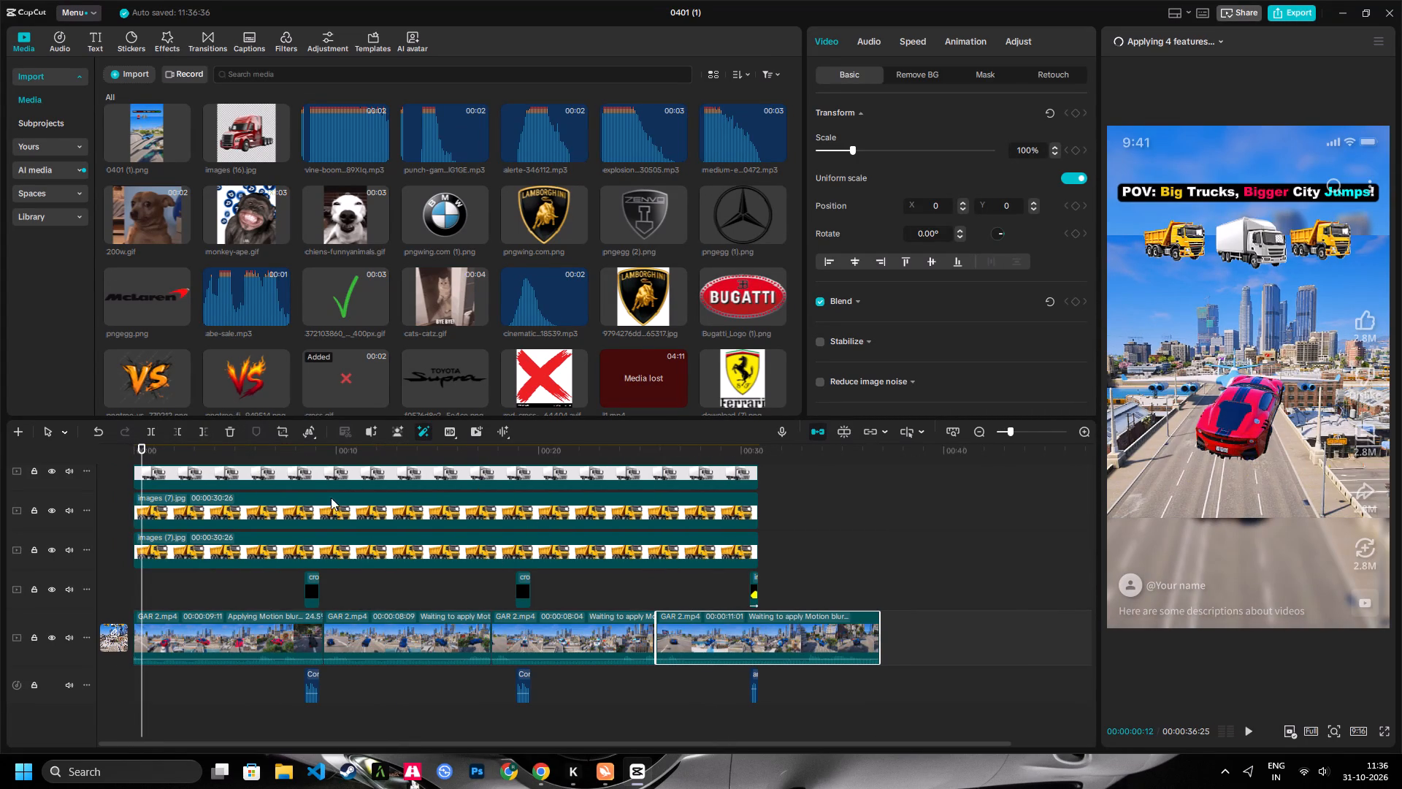
pyautogui.click(314, 454)
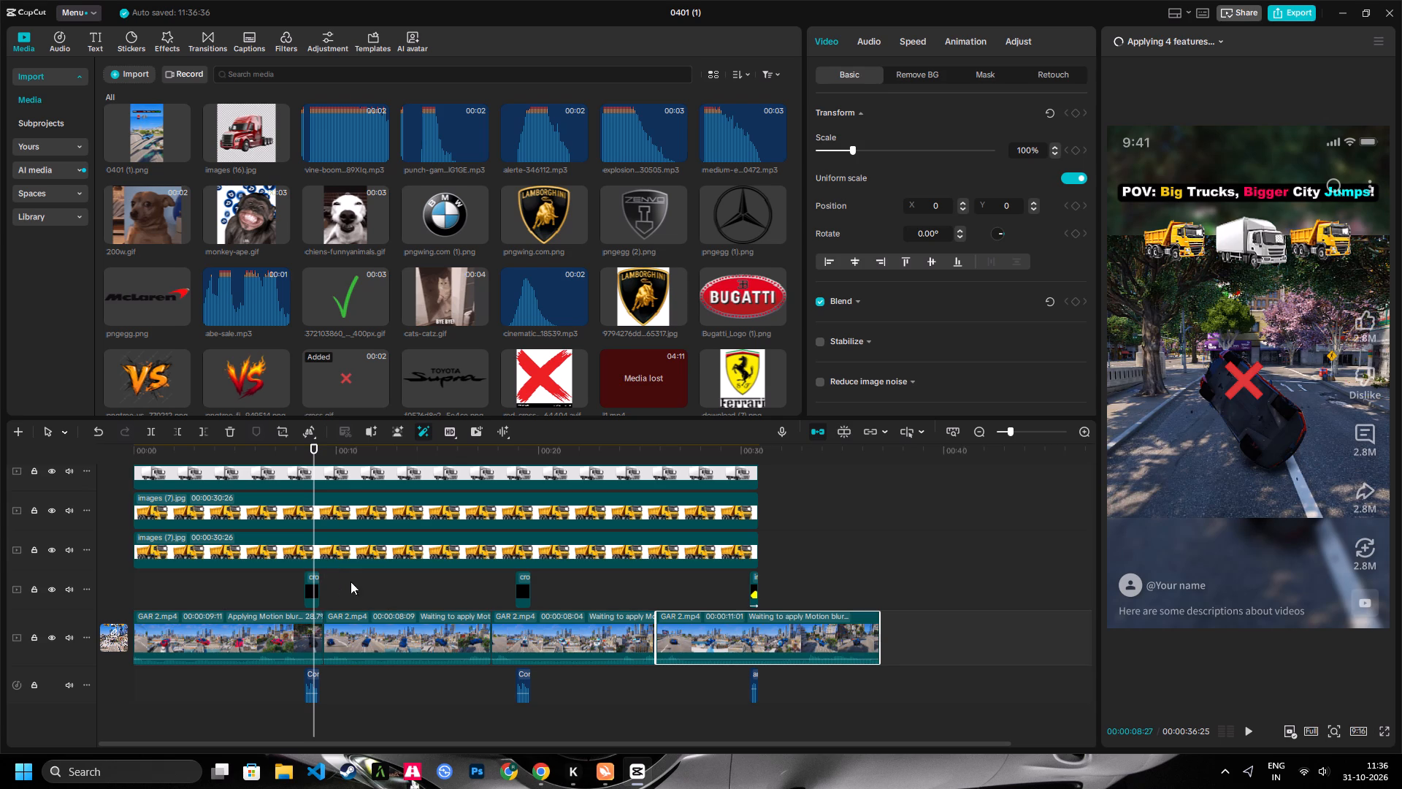
pyautogui.keyDown('ctrl'); pyautogui.moveTo(353, 584); pyautogui.dragTo(286, 594); pyautogui.keyUp('ctrl')
pyautogui.keyDown('ctrl'); pyautogui.moveTo(321, 687); pyautogui.dragTo(282, 688); pyautogui.keyUp('ctrl')
pyautogui.hotkey('ctrl', 'c')
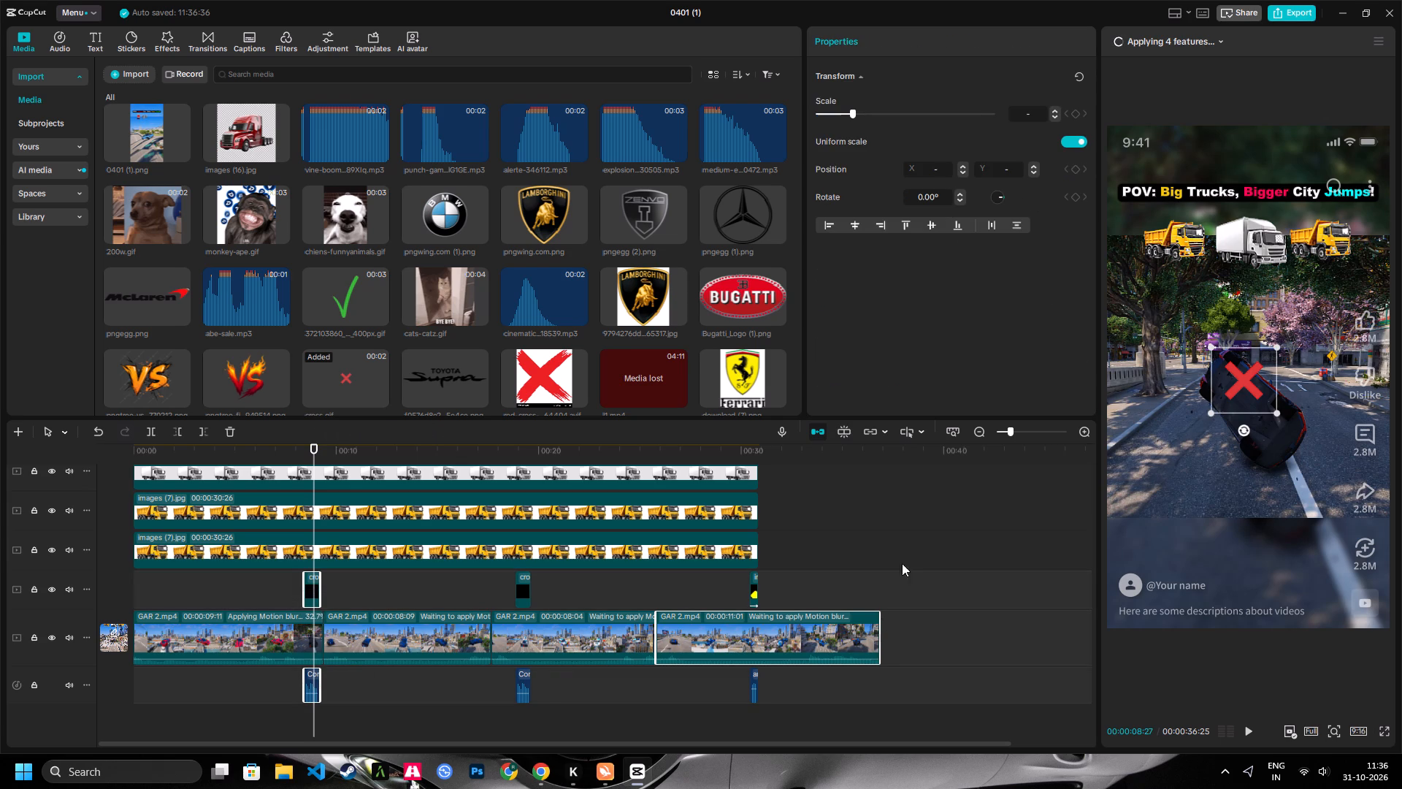
pyautogui.moveTo(1019, 430); pyautogui.dragTo(1038, 435)
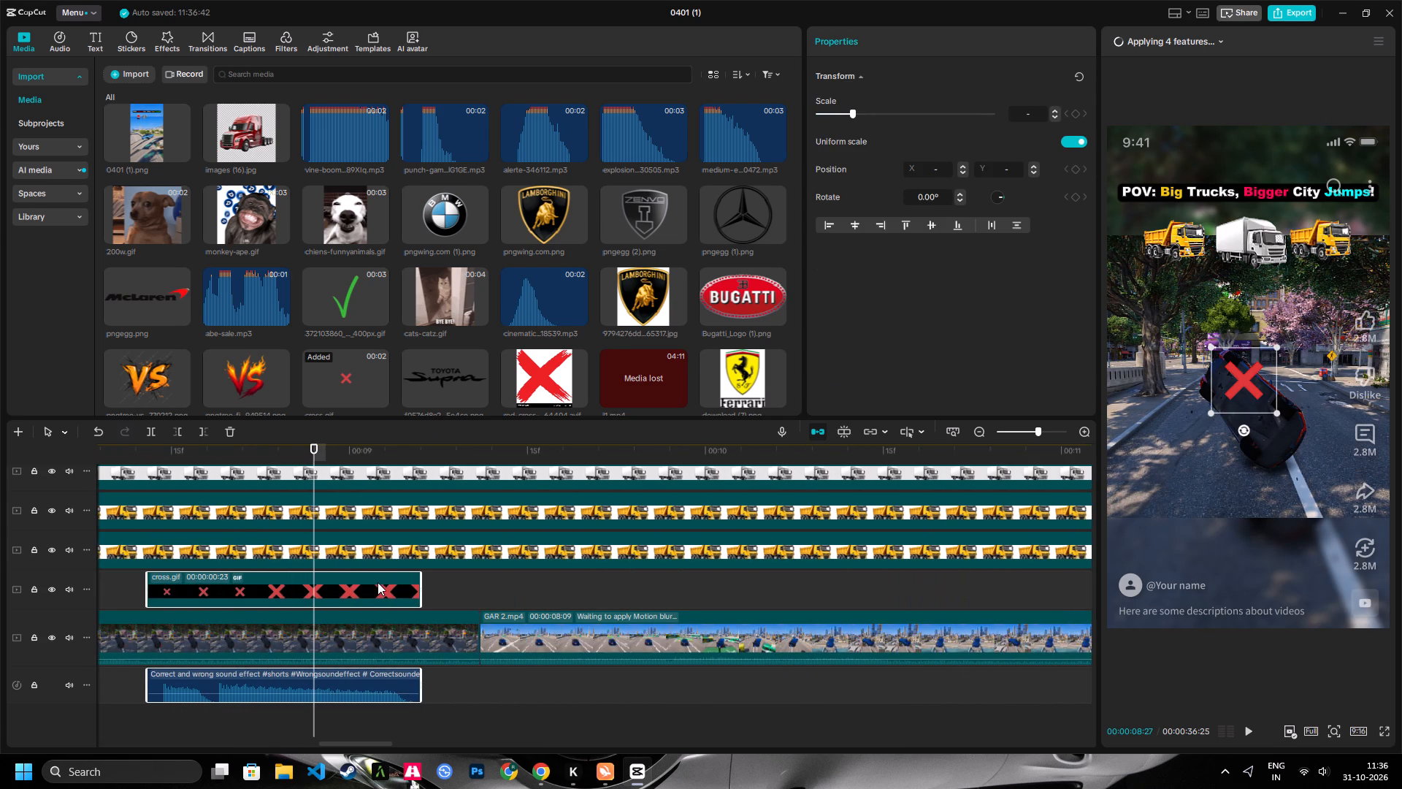
pyautogui.moveTo(378, 582); pyautogui.dragTo(434, 587)
pyautogui.press('space')
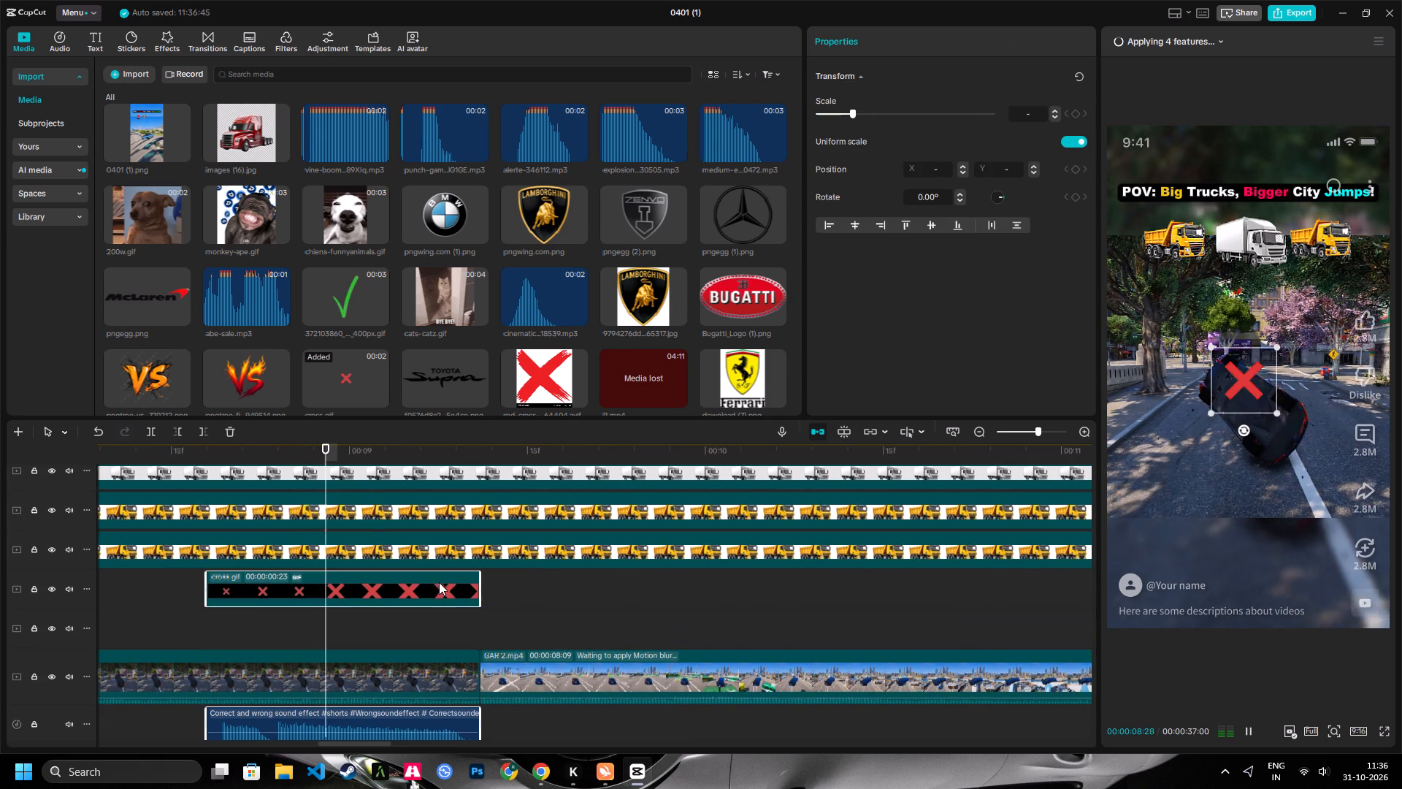
pyautogui.press('space')
pyautogui.press('space')
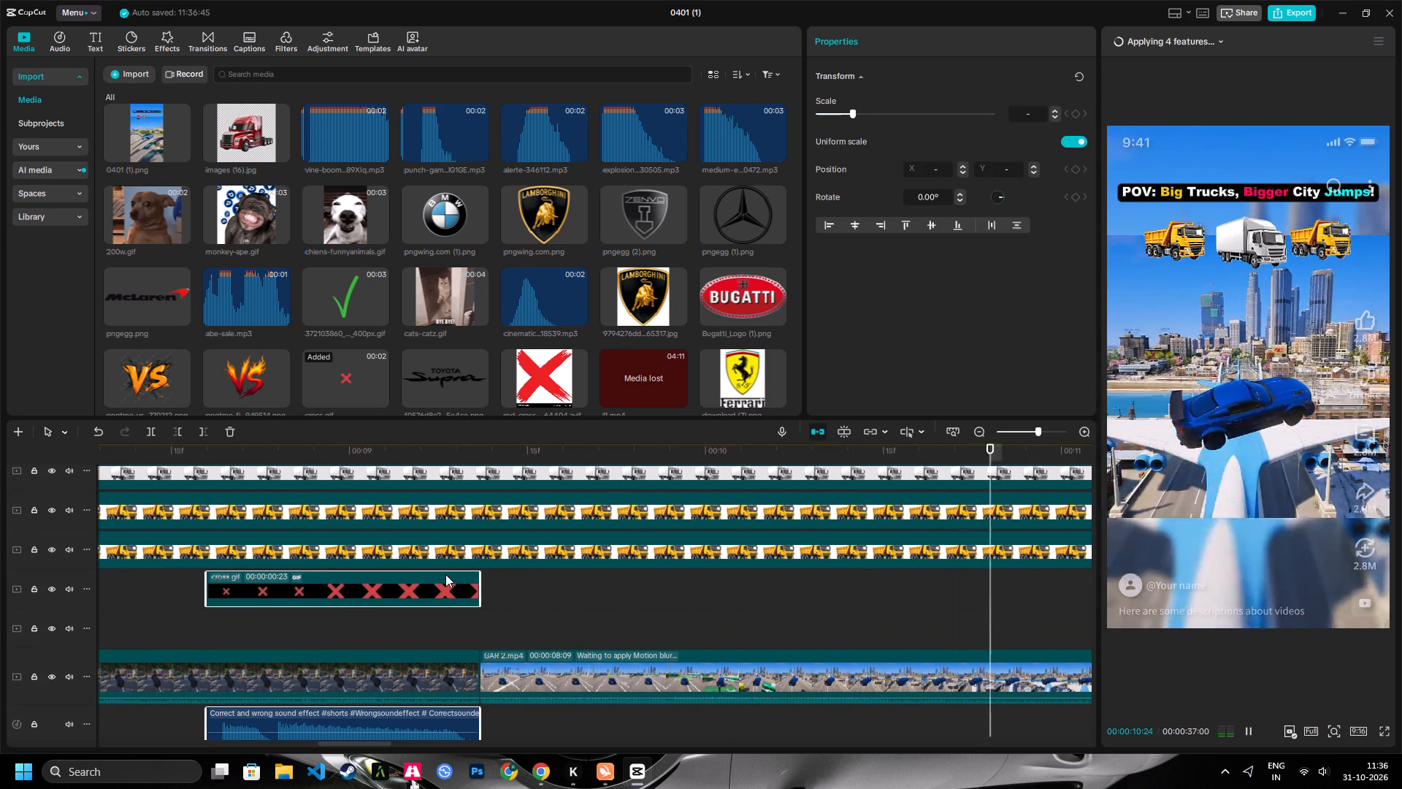
# Move the fourth GAR 2.mp4 clip down onto the main track, directly after the third clip.
pyautogui.hotkey('shift', 'z')
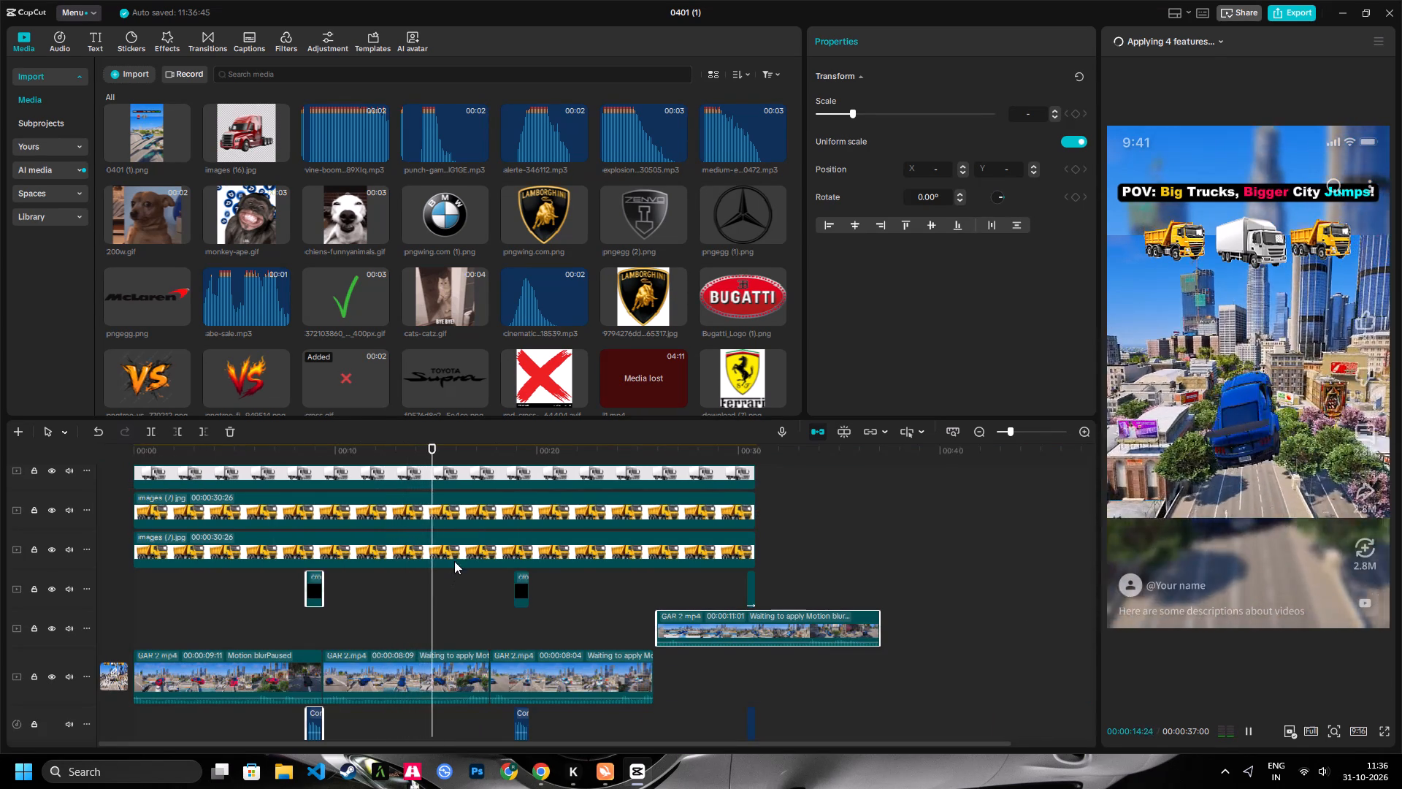
pyautogui.moveTo(1009, 431); pyautogui.dragTo(1020, 430)
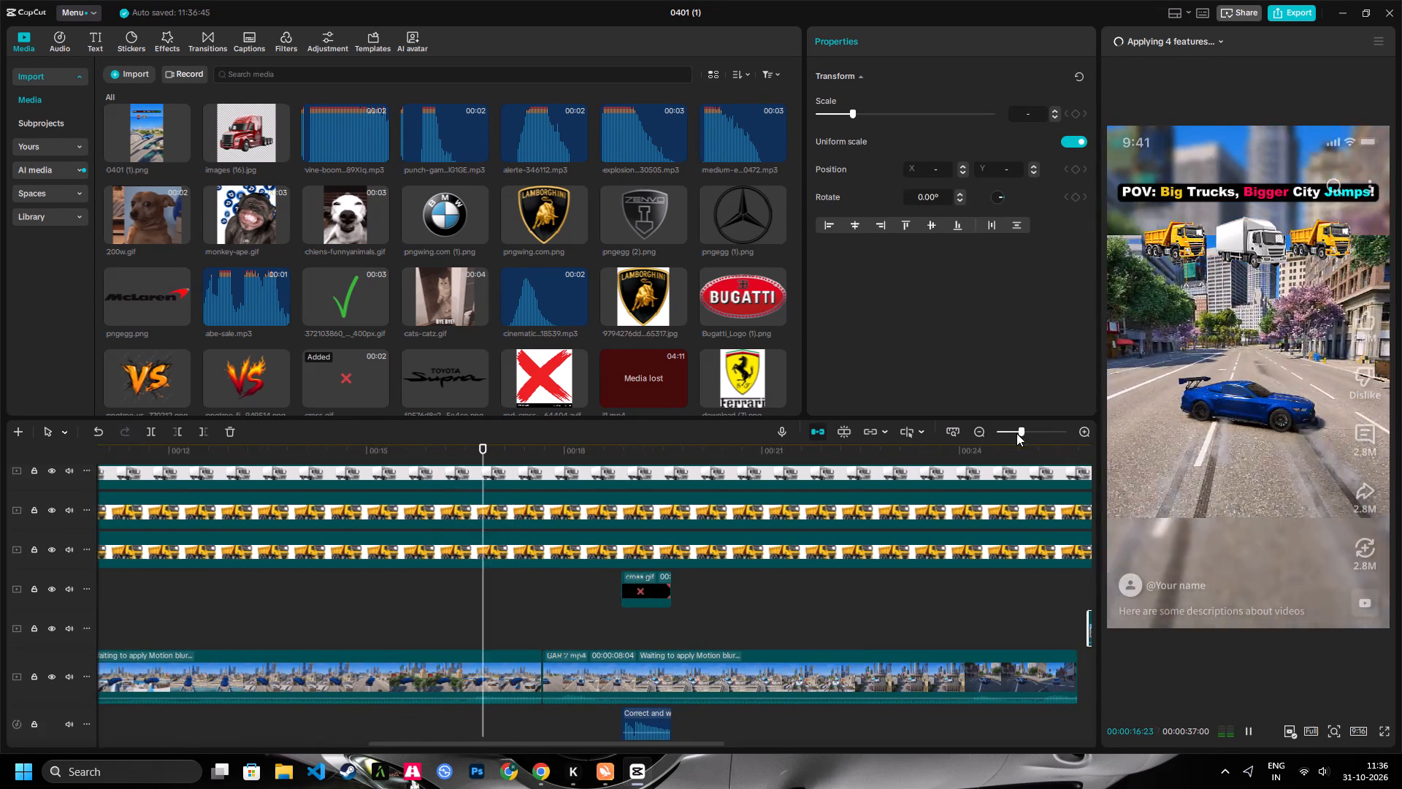
pyautogui.scroll(-2, 854, 493)
pyautogui.press('space')
pyautogui.press('space')
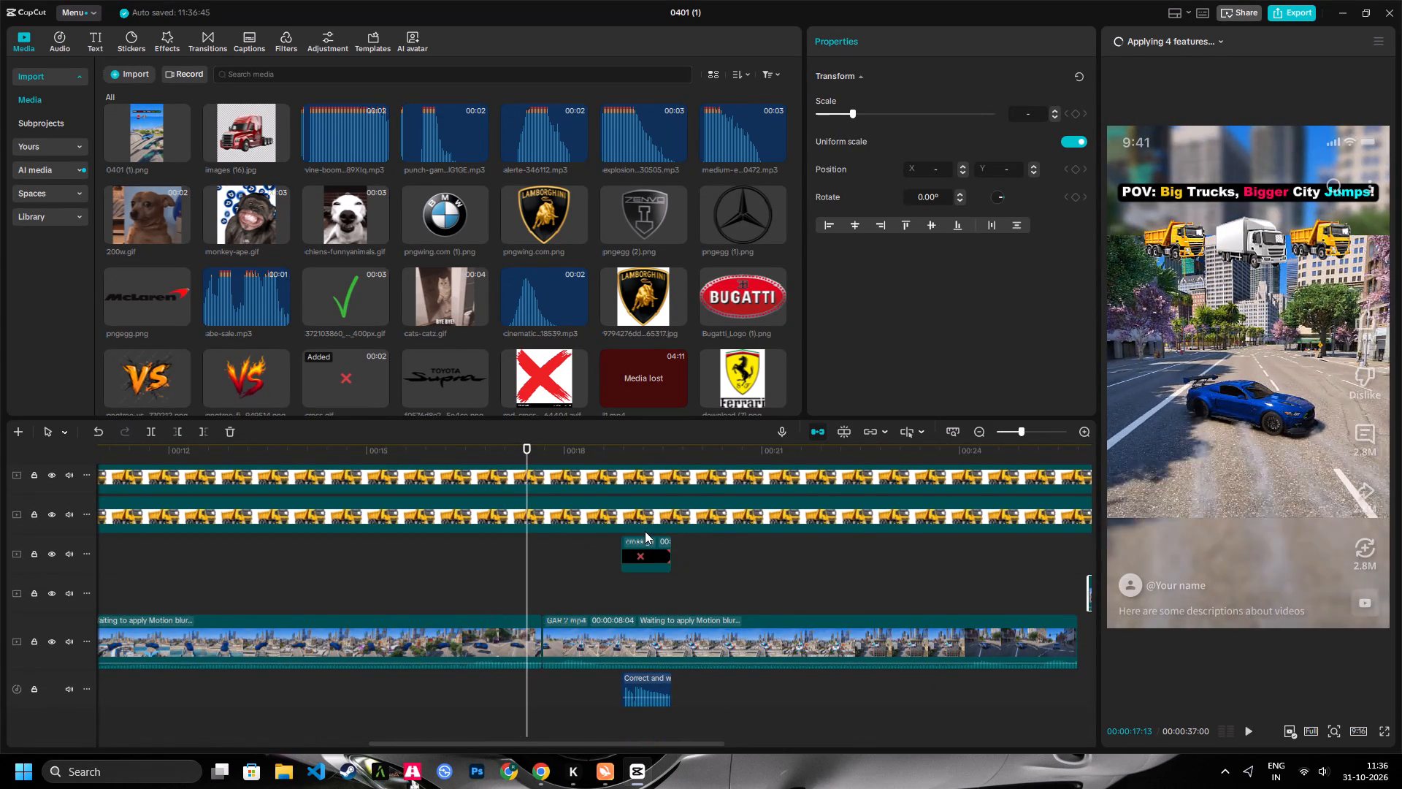
pyautogui.hotkey('shift', 'z')
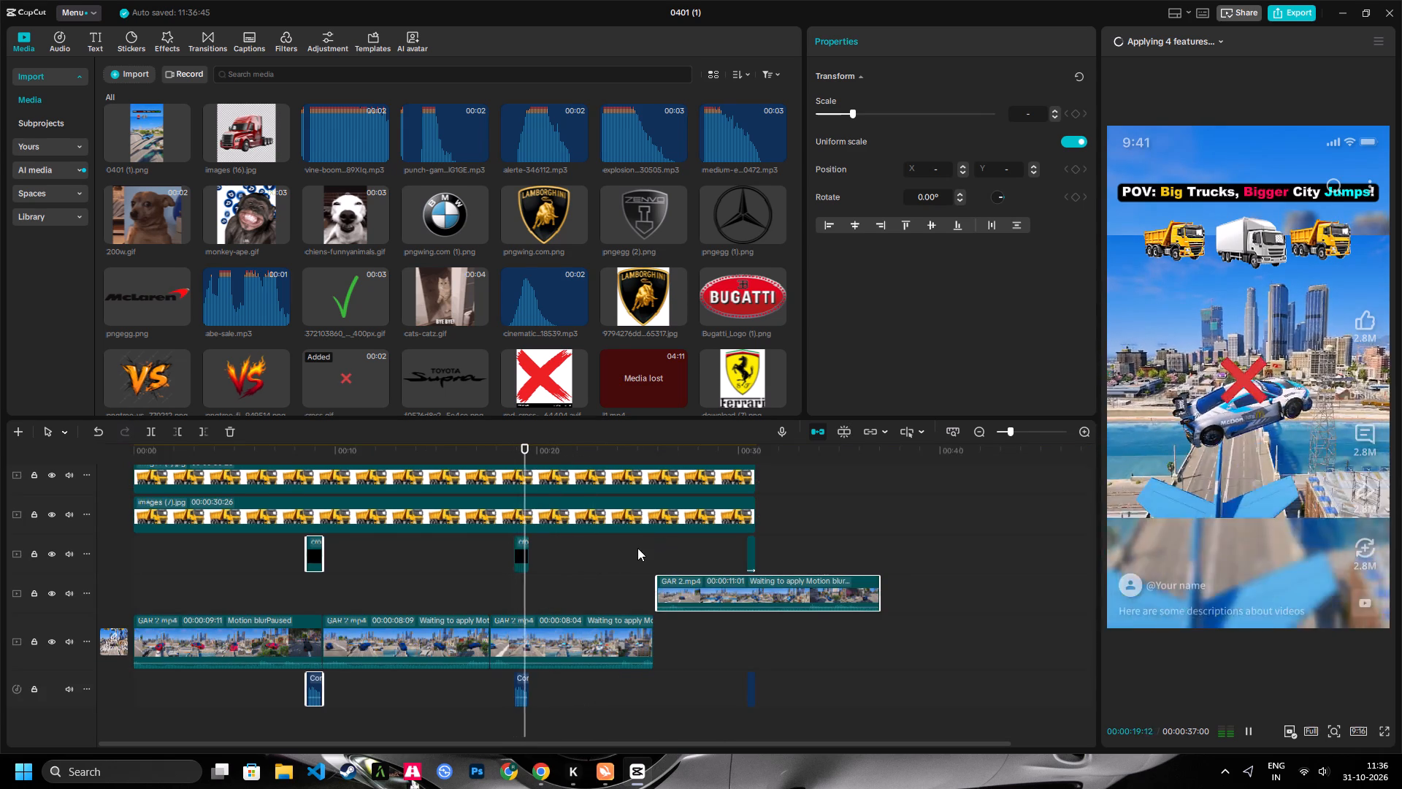
pyautogui.click(690, 597)
pyautogui.moveTo(711, 586); pyautogui.dragTo(711, 628)
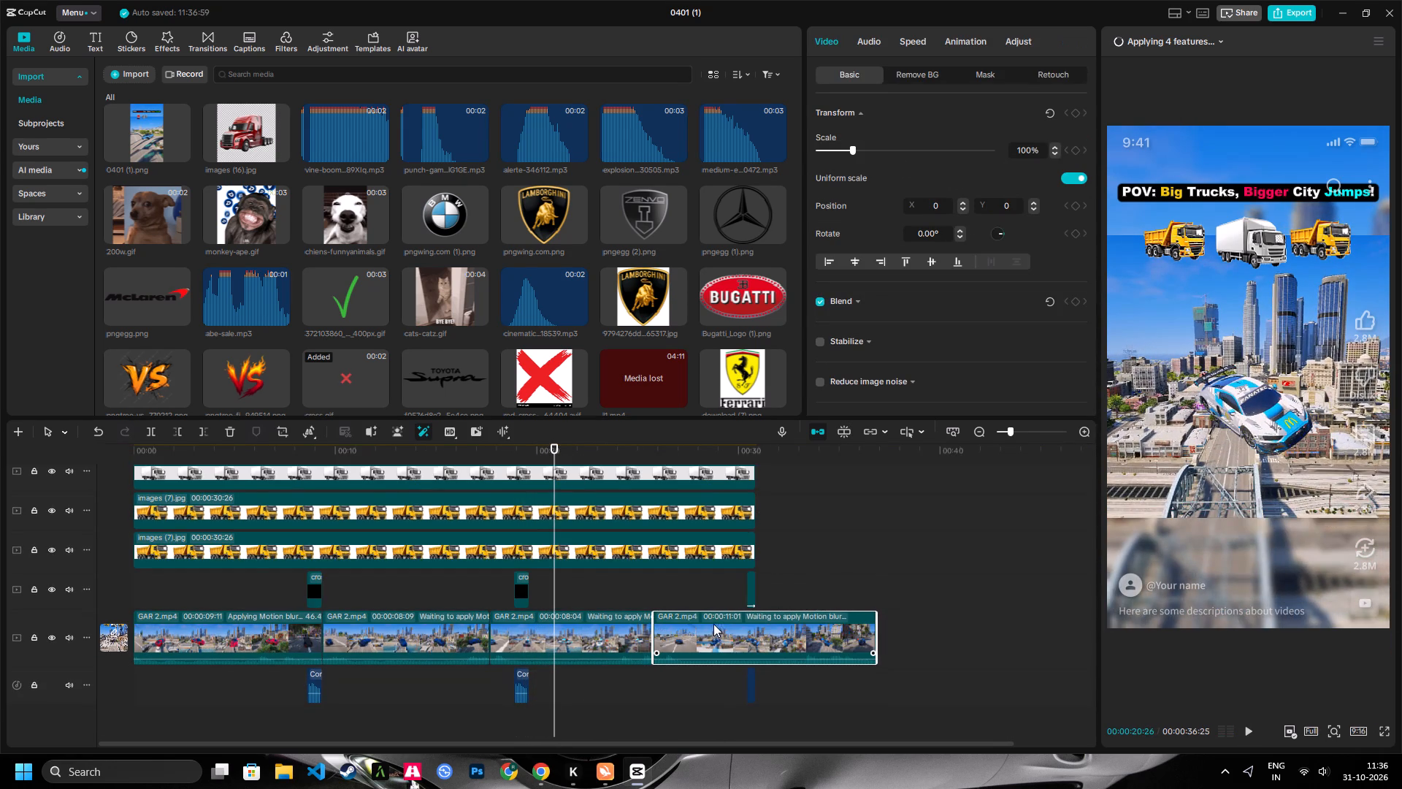
# Play the transition from the third clip into the fourth and the last second of the fourth clip.
pyautogui.press('space')
pyautogui.click(635, 453)
pyautogui.press('space')
pyautogui.press('space')
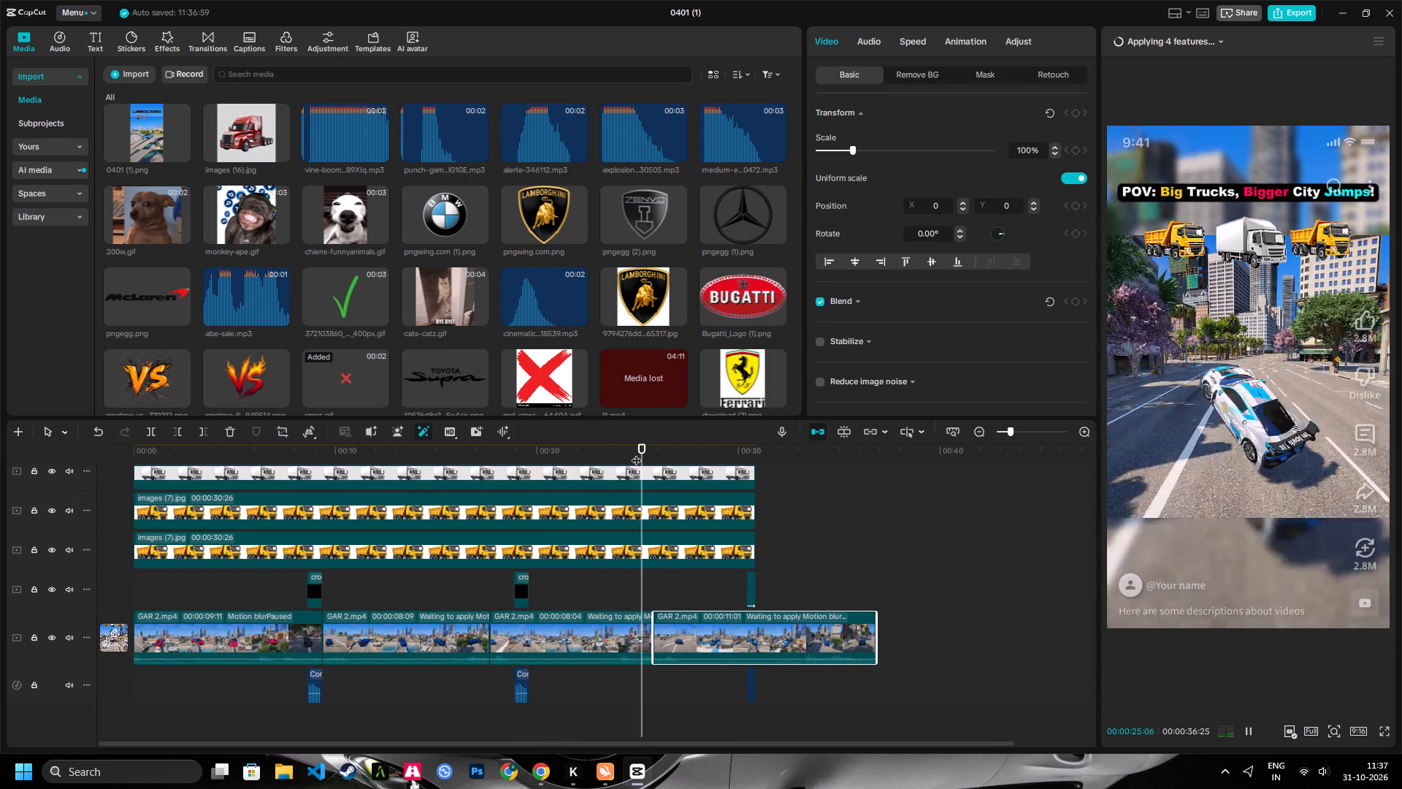
pyautogui.press('space')
pyautogui.press('space')
pyautogui.click(859, 453)
pyautogui.press('space')
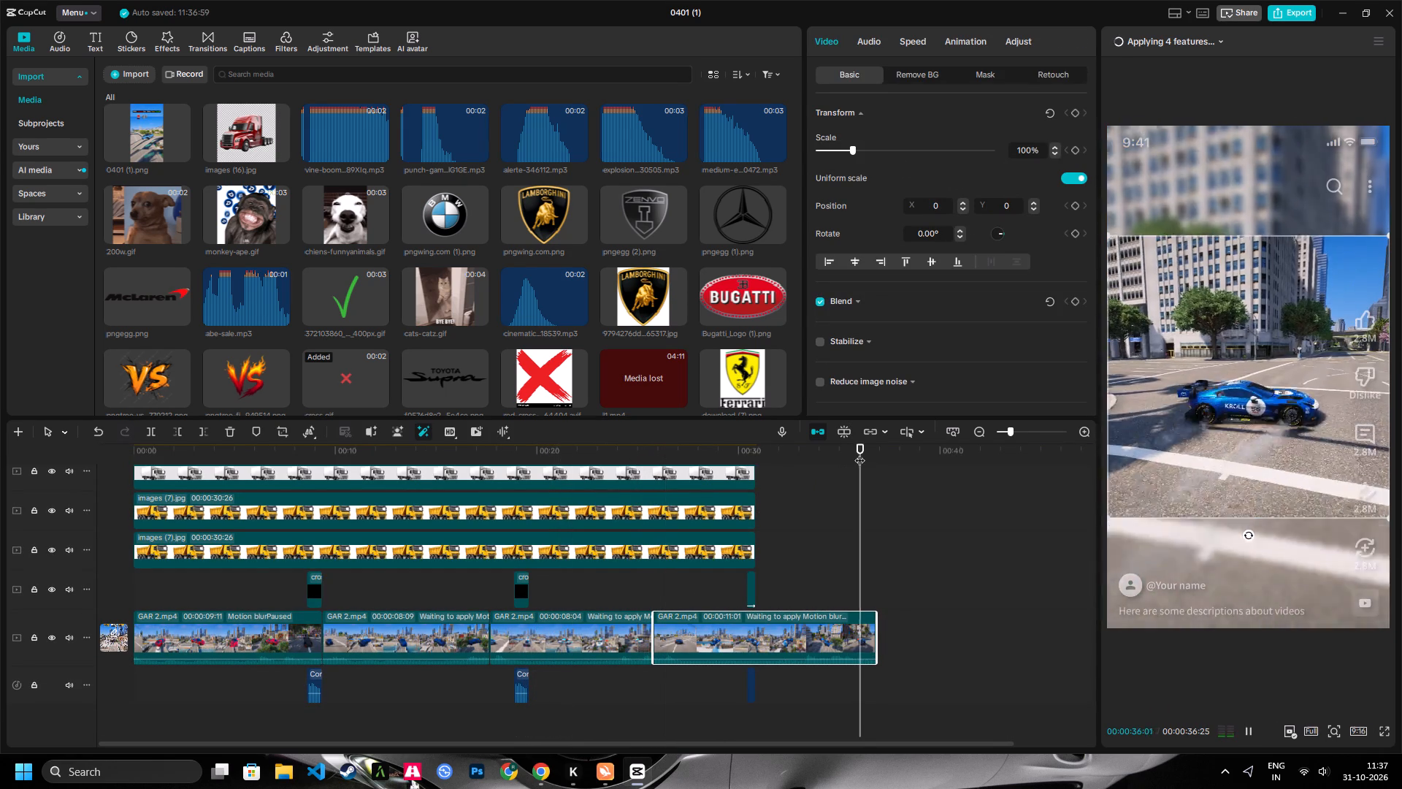
pyautogui.press('space')
# Copy the last yellow tick image with its answer-correct.mp3 sound and paste both at 00:00:17:07, at the second clip's end.
pyautogui.moveTo(782, 580); pyautogui.dragTo(748, 601)
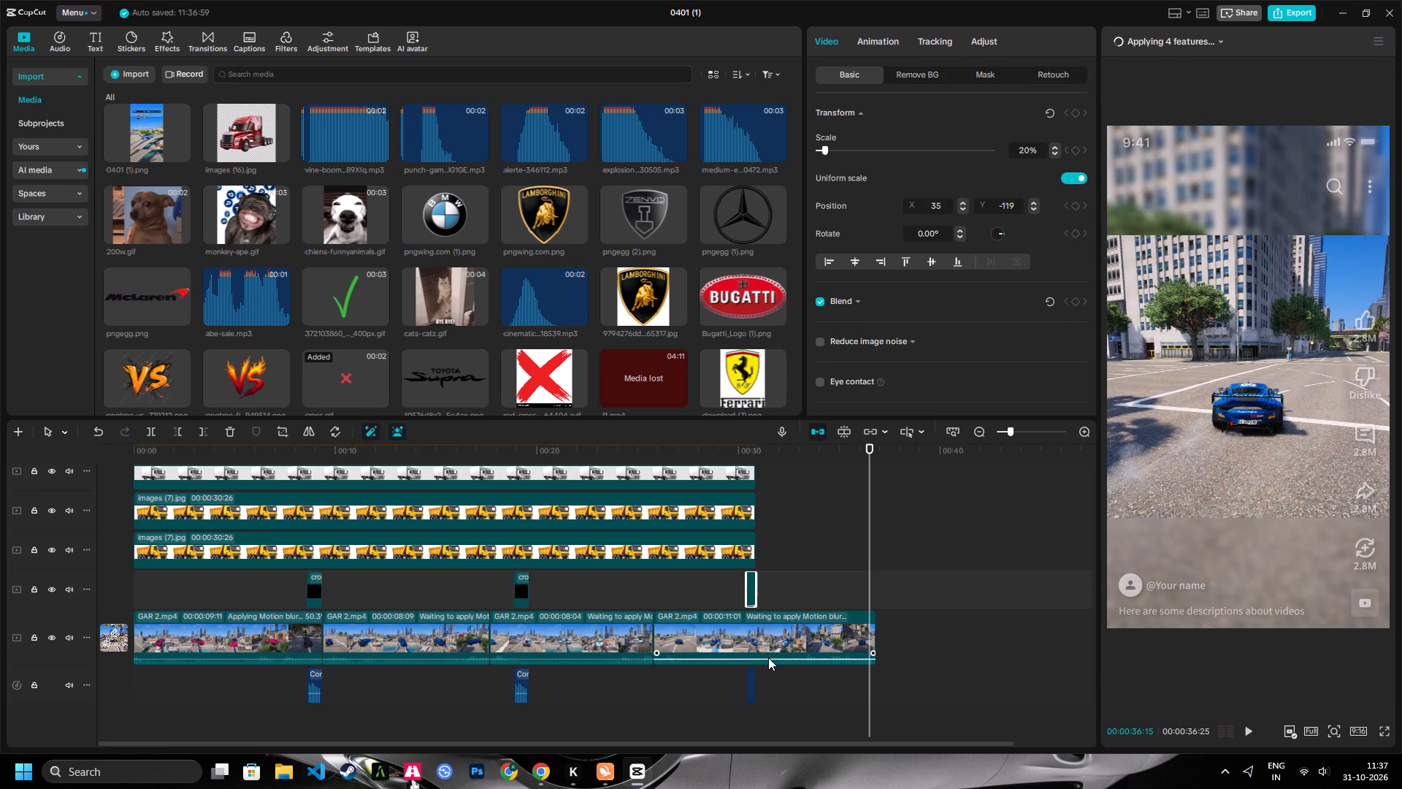
pyautogui.keyDown('ctrl'); pyautogui.moveTo(768, 657); pyautogui.dragTo(743, 679); pyautogui.keyUp('ctrl')
pyautogui.moveTo(743, 633); pyautogui.dragTo(772, 676)
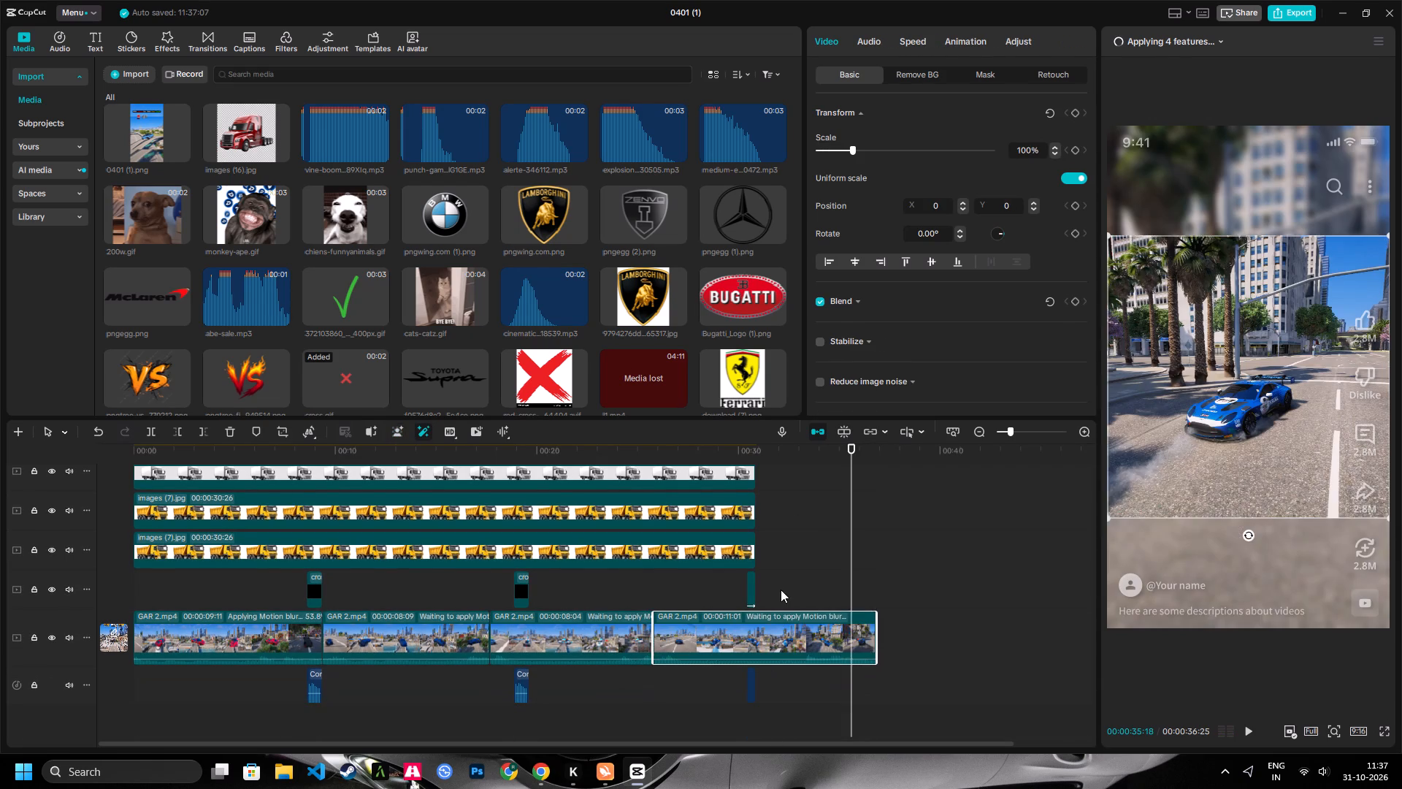
pyautogui.moveTo(781, 587); pyautogui.dragTo(740, 593)
pyautogui.keyDown('ctrl'); pyautogui.moveTo(770, 677); pyautogui.dragTo(730, 685); pyautogui.keyUp('ctrl')
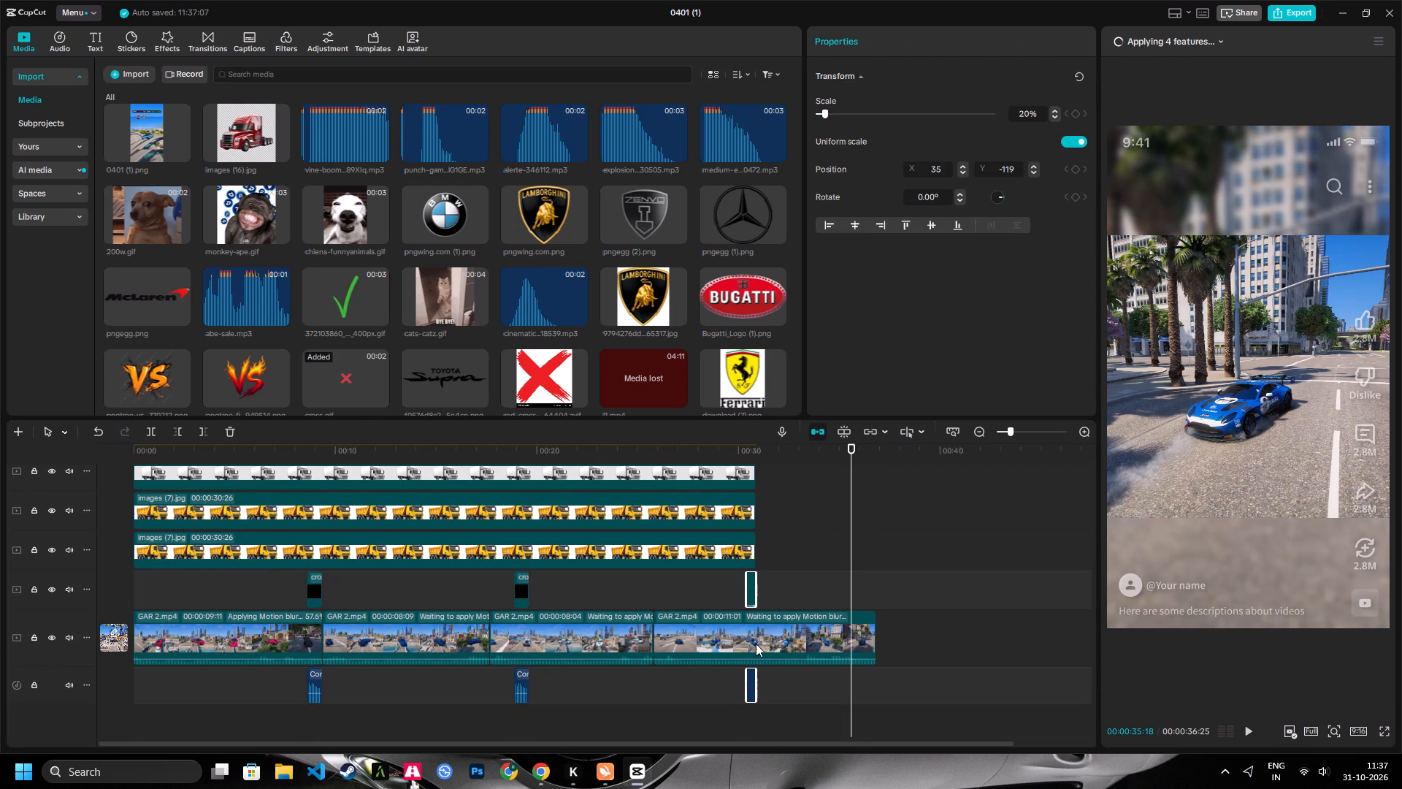
pyautogui.hotkey('ctrl', 'c')
pyautogui.hotkey('ctrl', 'c')
pyautogui.click(481, 462)
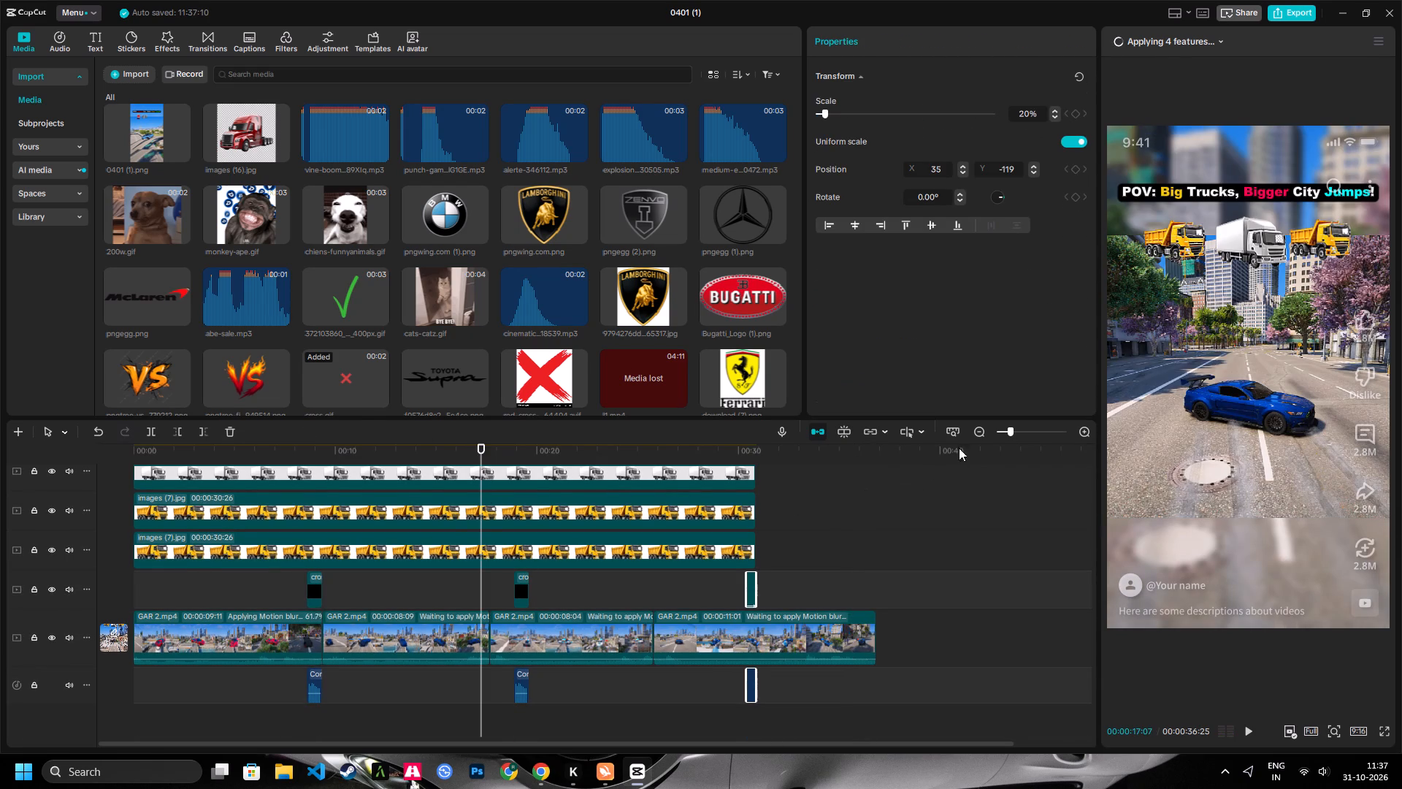
pyautogui.moveTo(1022, 435); pyautogui.dragTo(1035, 436)
pyautogui.hotkey('ctrl', 'v')
# Delete the second cross.gif and its wrong-answer sound effect near 00:00:19.
pyautogui.click(913, 582)
pyautogui.press('Delete')
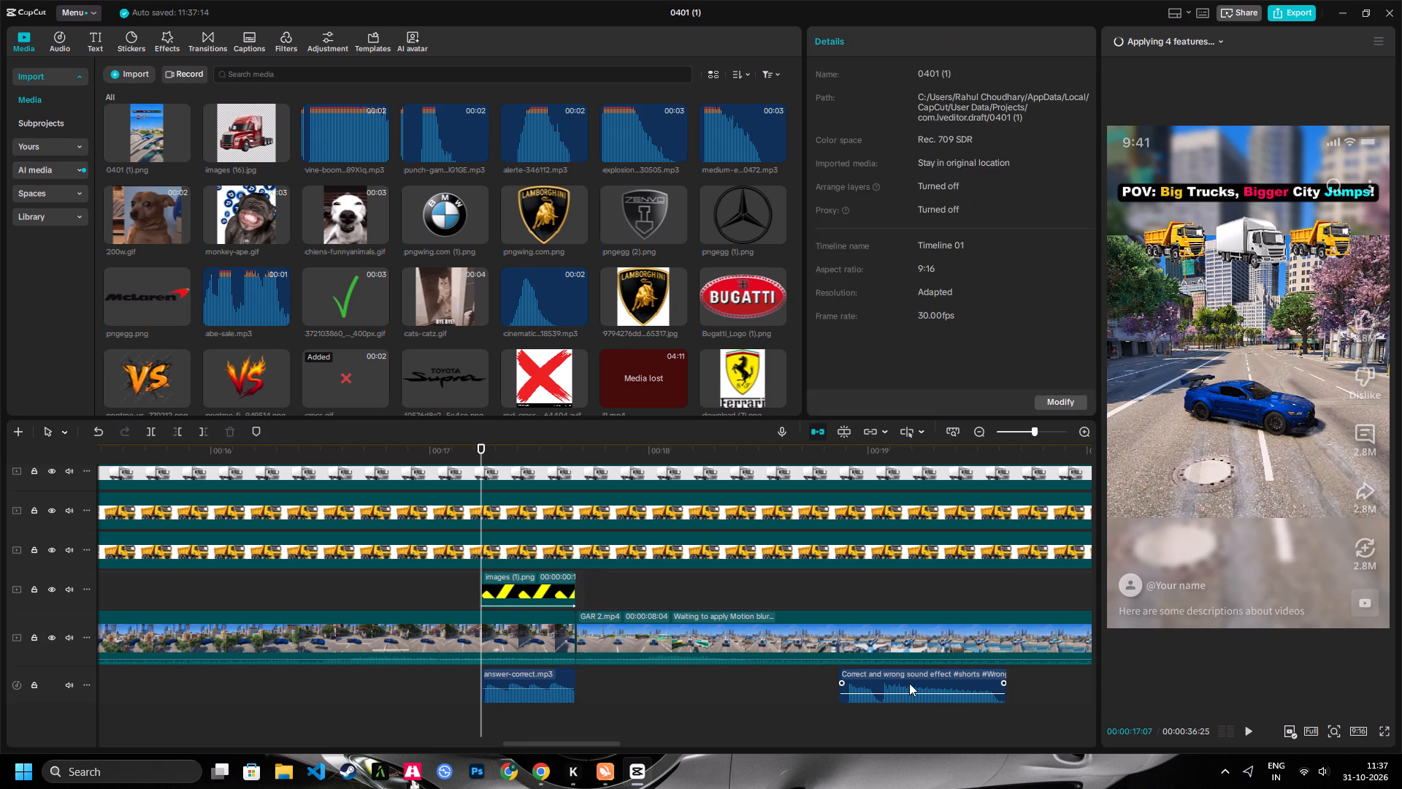
pyautogui.click(909, 683)
pyautogui.press('Delete')
# Paste the tick image and its correct-answer sound at about 00:00:25:10, aligned with the third clip's end.
pyautogui.press('space')
pyautogui.hotkey('shift', 'z')
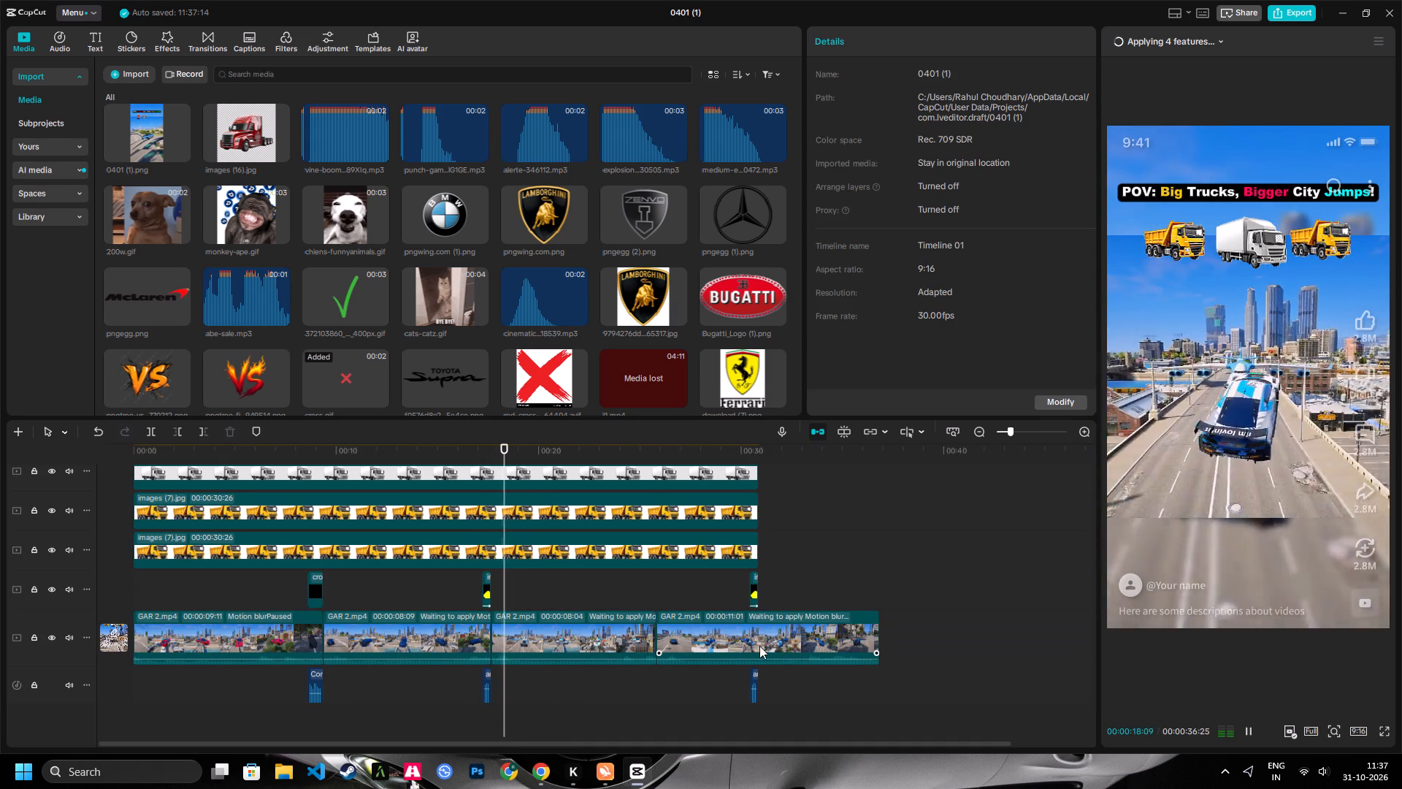
pyautogui.click(647, 457)
pyautogui.hotkey('ctrl', 'v')
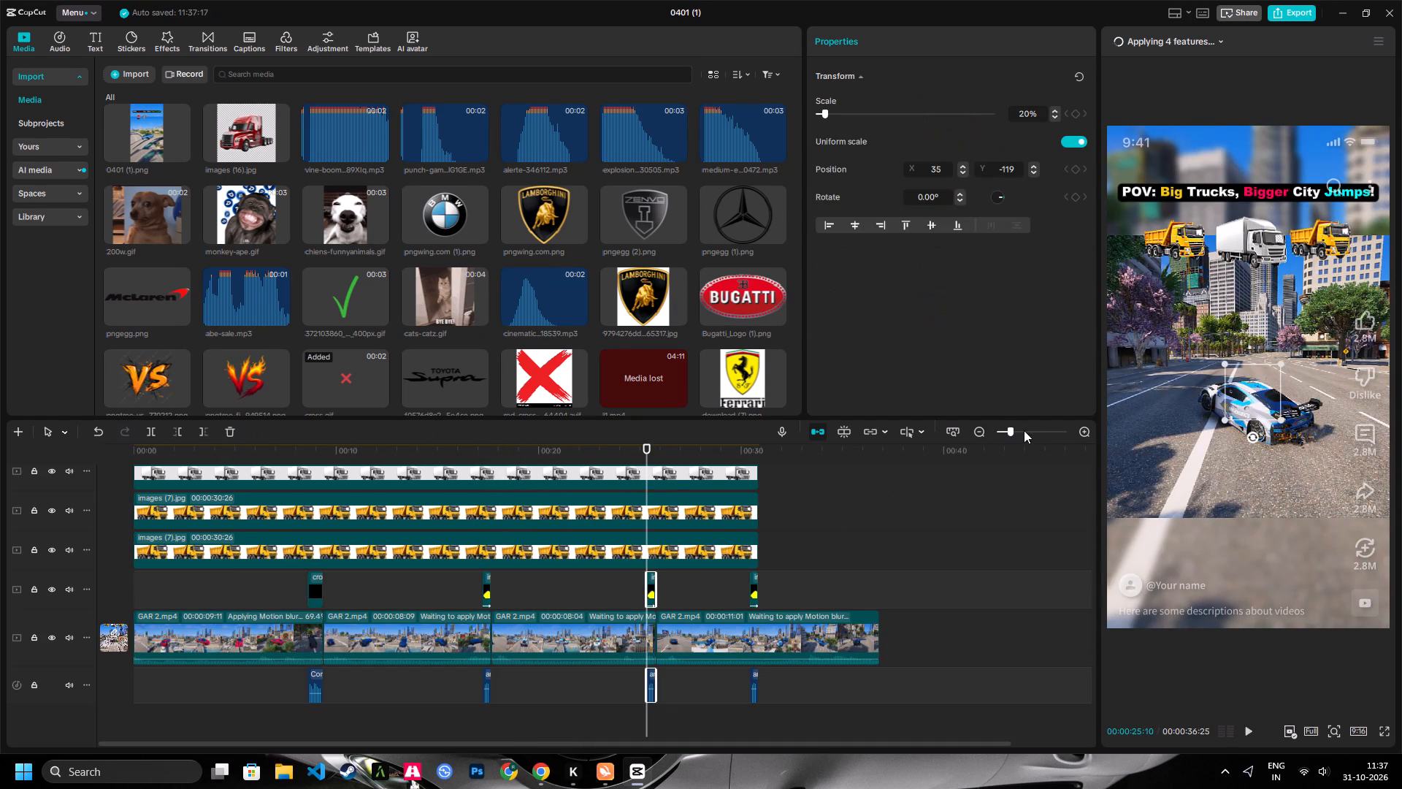
pyautogui.moveTo(1026, 430); pyautogui.dragTo(1044, 432)
pyautogui.moveTo(838, 580); pyautogui.dragTo(856, 582)
pyautogui.write('z')
pyautogui.press('space')
# Delete the old tick image and its correct-answer sound near 00:00:30.
pyautogui.click(752, 455)
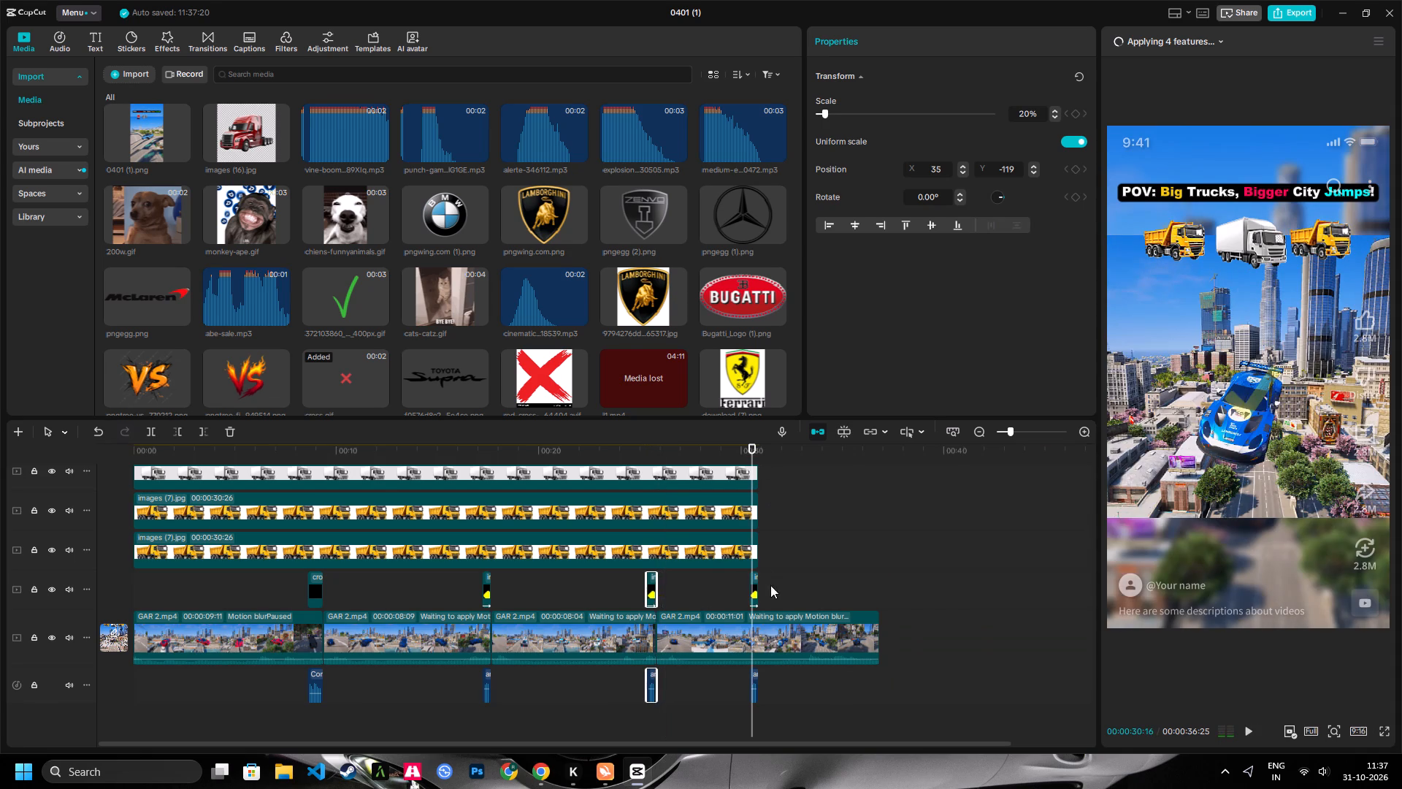
pyautogui.moveTo(769, 590); pyautogui.dragTo(752, 597)
pyautogui.press('Delete')
pyautogui.moveTo(794, 693); pyautogui.dragTo(748, 690)
pyautogui.press('Delete')
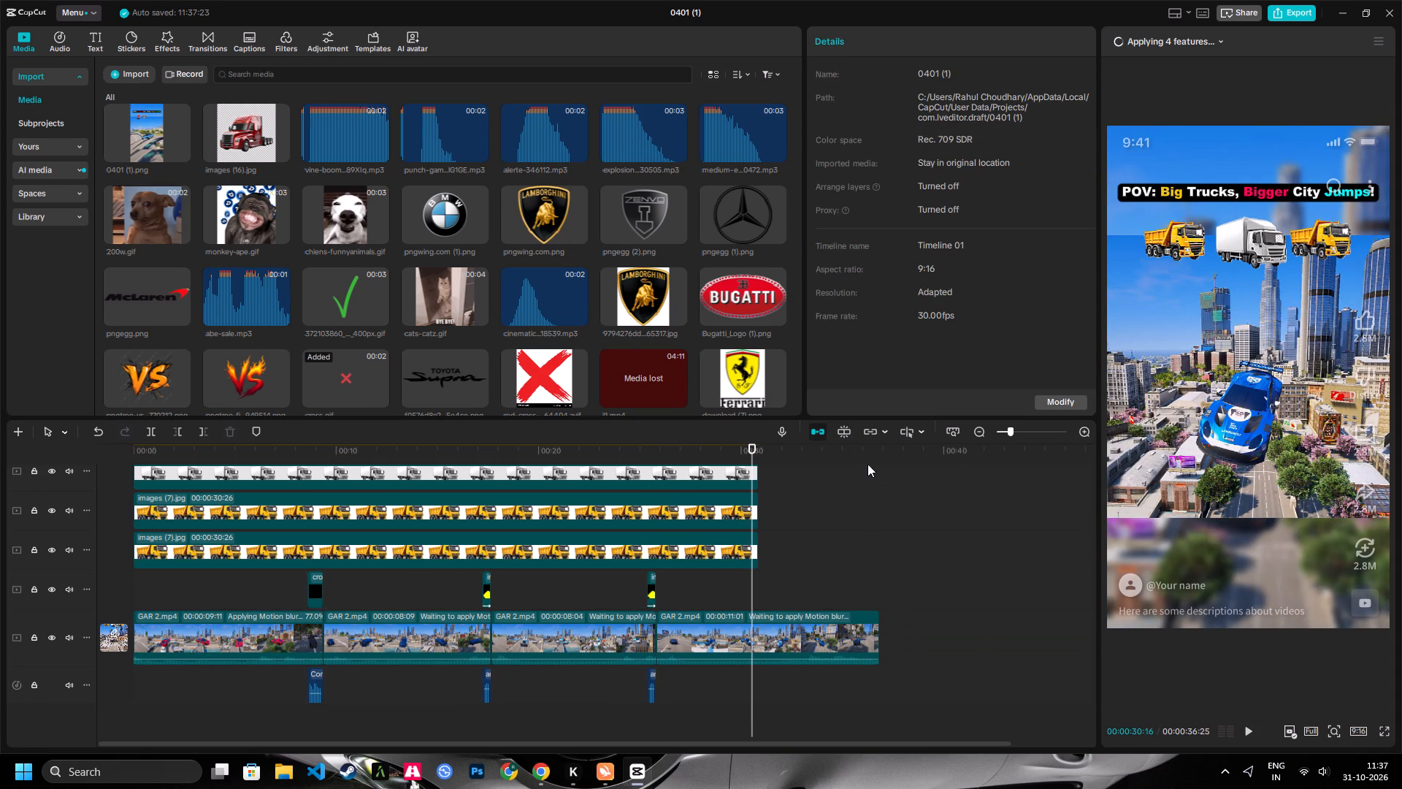
# Paste the tick image with its sound at about 00:00:36:07 and shift both to the fourth clip's end.
pyautogui.click(867, 464)
pyautogui.moveTo(1013, 432); pyautogui.dragTo(1028, 435)
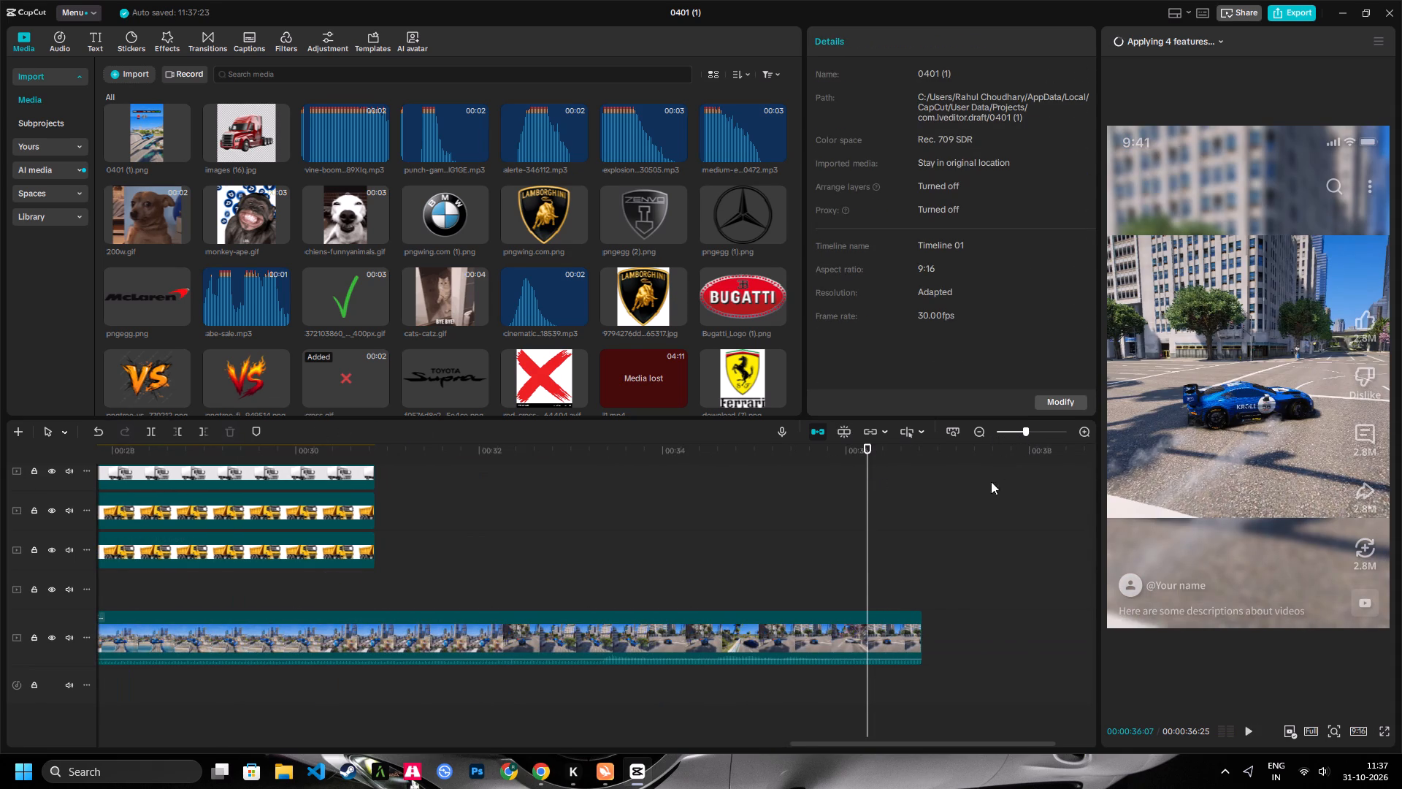
pyautogui.hotkey('ctrl', 'v')
pyautogui.moveTo(899, 586); pyautogui.dragTo(913, 593)
pyautogui.hotkey('shift', 'z')
pyautogui.press('space')
pyautogui.press('space')
# Delete the three truck image overlays: both images (7).jpg layers and images (15).jpg.
pyautogui.click(579, 547)
pyautogui.press('Delete')
pyautogui.click(559, 514)
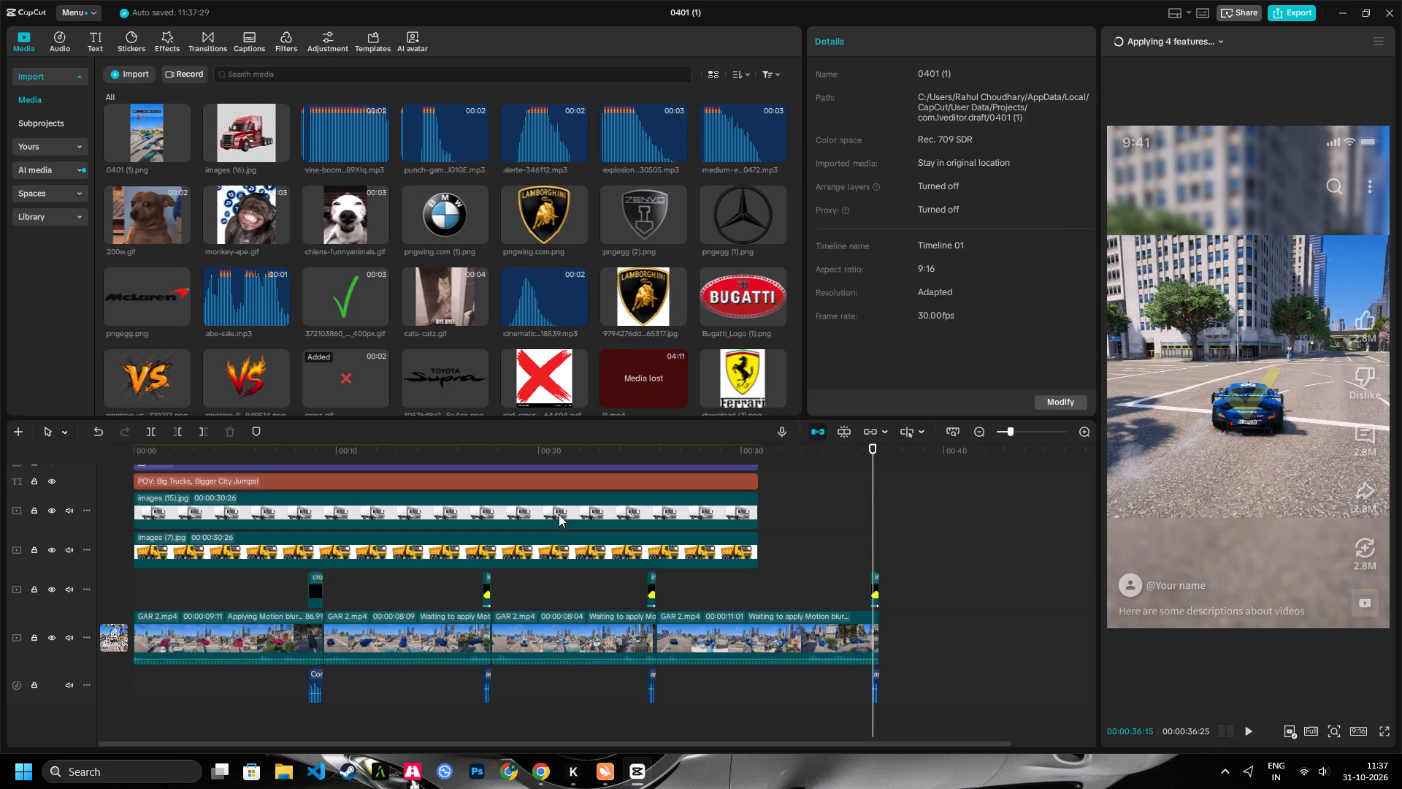
pyautogui.press('Delete')
pyautogui.click(515, 544)
pyautogui.press('Delete')
# Extend the POV title and the Clear II effect together from the timeline start to 00:00:42:20.
pyautogui.moveTo(419, 451); pyautogui.dragTo(0, 451)
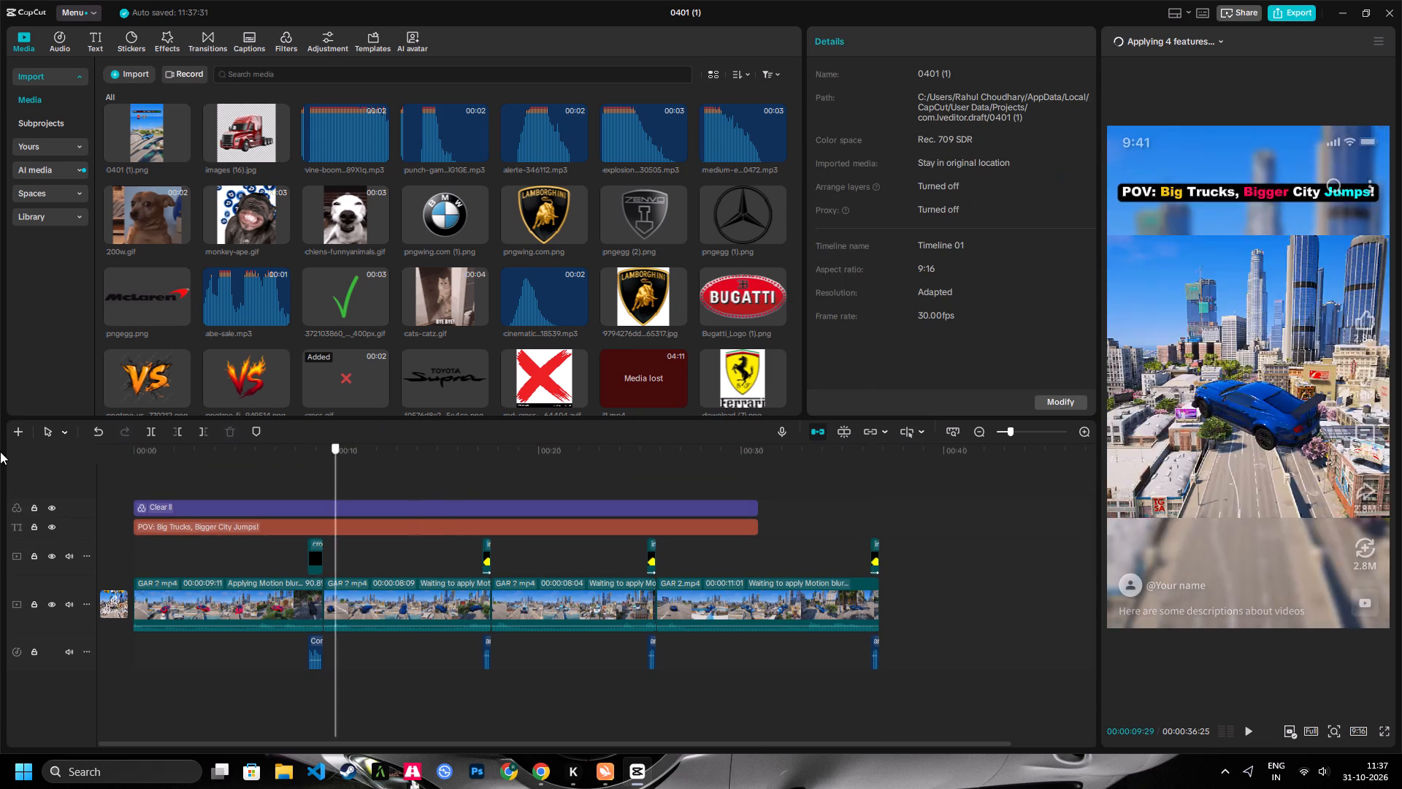
pyautogui.moveTo(0, 451); pyautogui.dragTo(0, 449)
pyautogui.hotkey('shift', 'z')
pyautogui.press('space')
pyautogui.press('space')
pyautogui.moveTo(778, 526); pyautogui.dragTo(720, 502)
pyautogui.moveTo(757, 517); pyautogui.dragTo(816, 514)
pyautogui.moveTo(780, 527); pyautogui.dragTo(751, 503)
pyautogui.moveTo(754, 506); pyautogui.dragTo(957, 510)
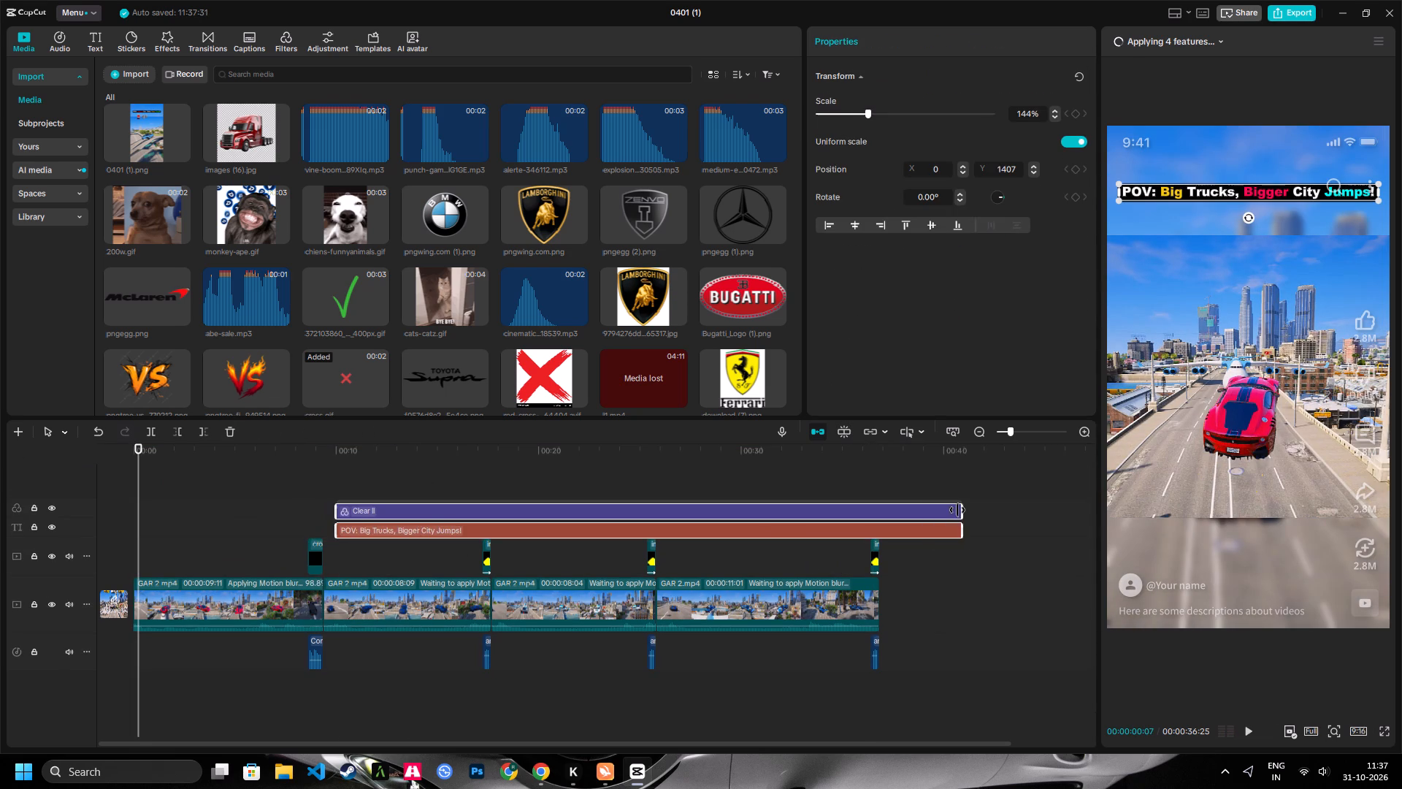
pyautogui.moveTo(957, 510); pyautogui.dragTo(646, 509)
pyautogui.moveTo(760, 505); pyautogui.dragTo(995, 510)
# Add the yellow Ferrari shield logo at the timeline start below the title layer and extend it to 00:00:42:13.
pyautogui.scroll(-4, 740, 531)
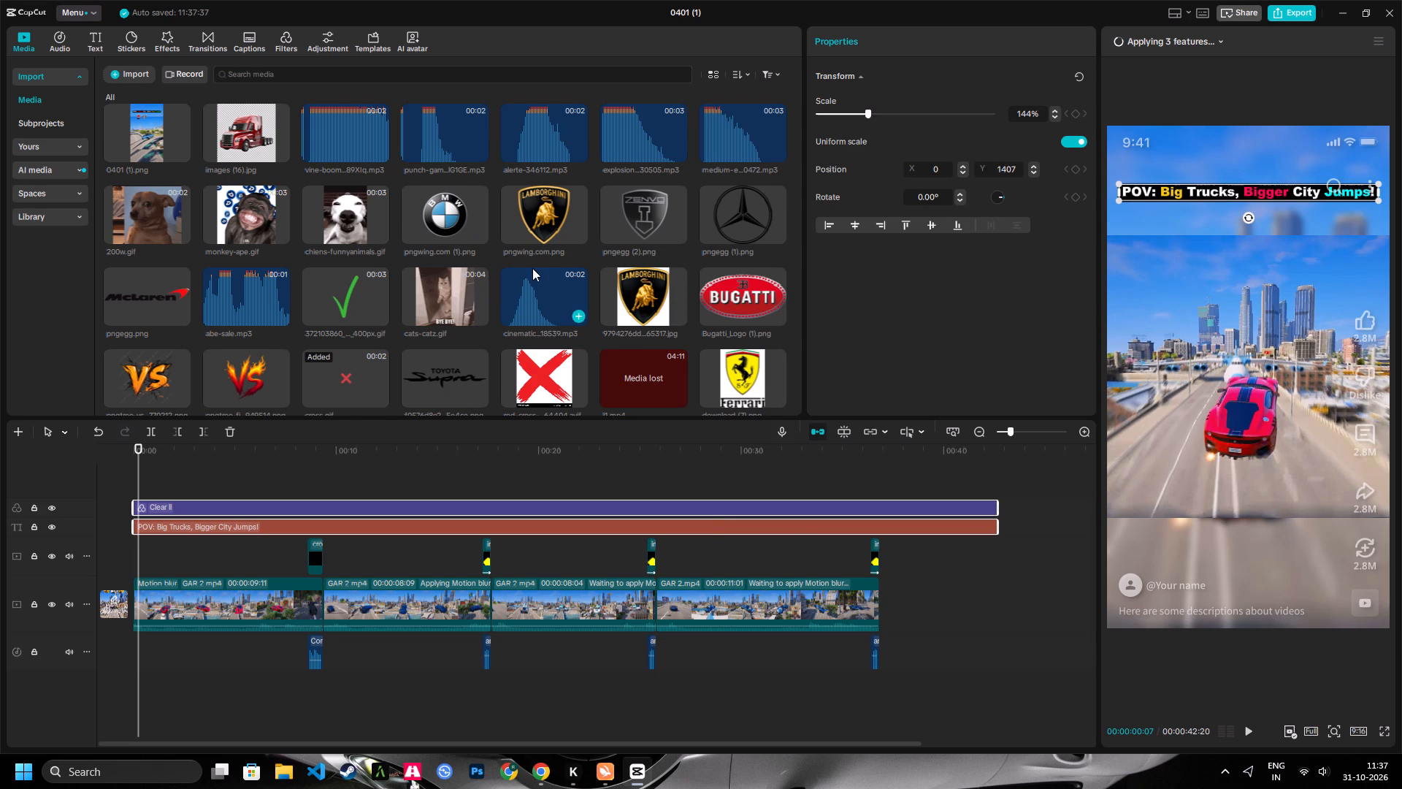
pyautogui.scroll(-2, 533, 280)
pyautogui.scroll(-2, 475, 286)
pyautogui.moveTo(527, 364); pyautogui.dragTo(415, 435)
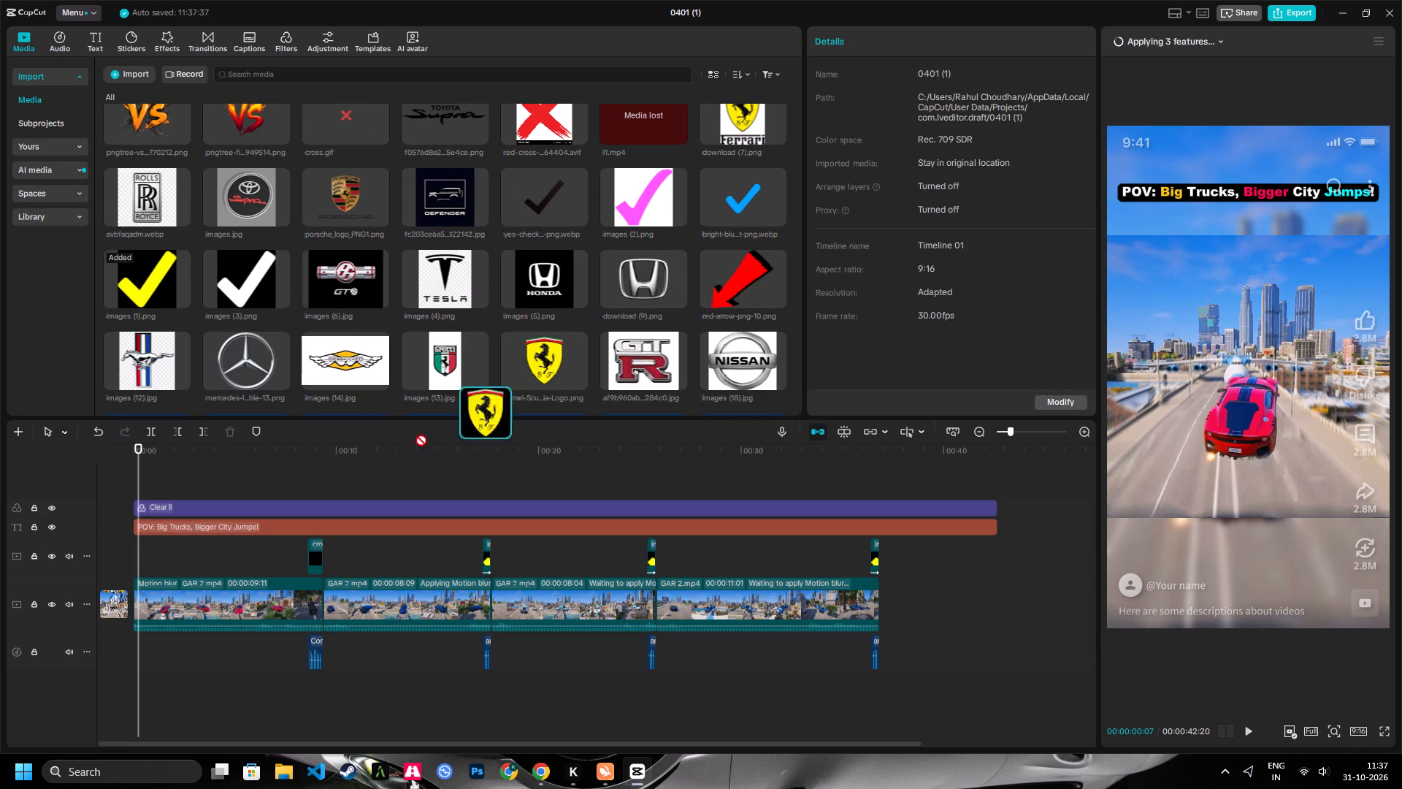
pyautogui.moveTo(415, 435); pyautogui.dragTo(97, 480)
pyautogui.moveTo(237, 547); pyautogui.dragTo(992, 543)
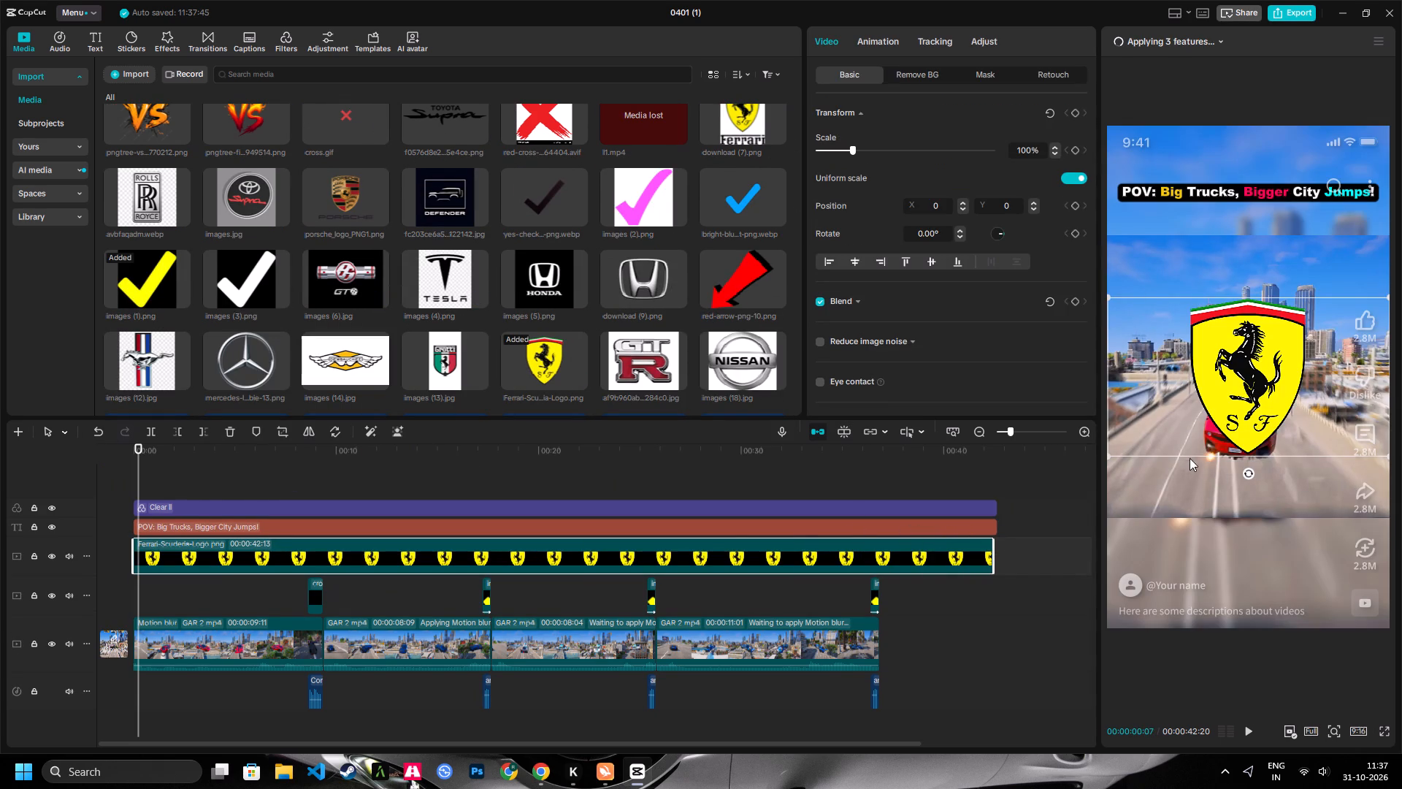
# Scale the Ferrari logo to 28% and place it under the title's first words at about X -622, Y 1083.
pyautogui.moveTo(1108, 454); pyautogui.dragTo(1260, 383)
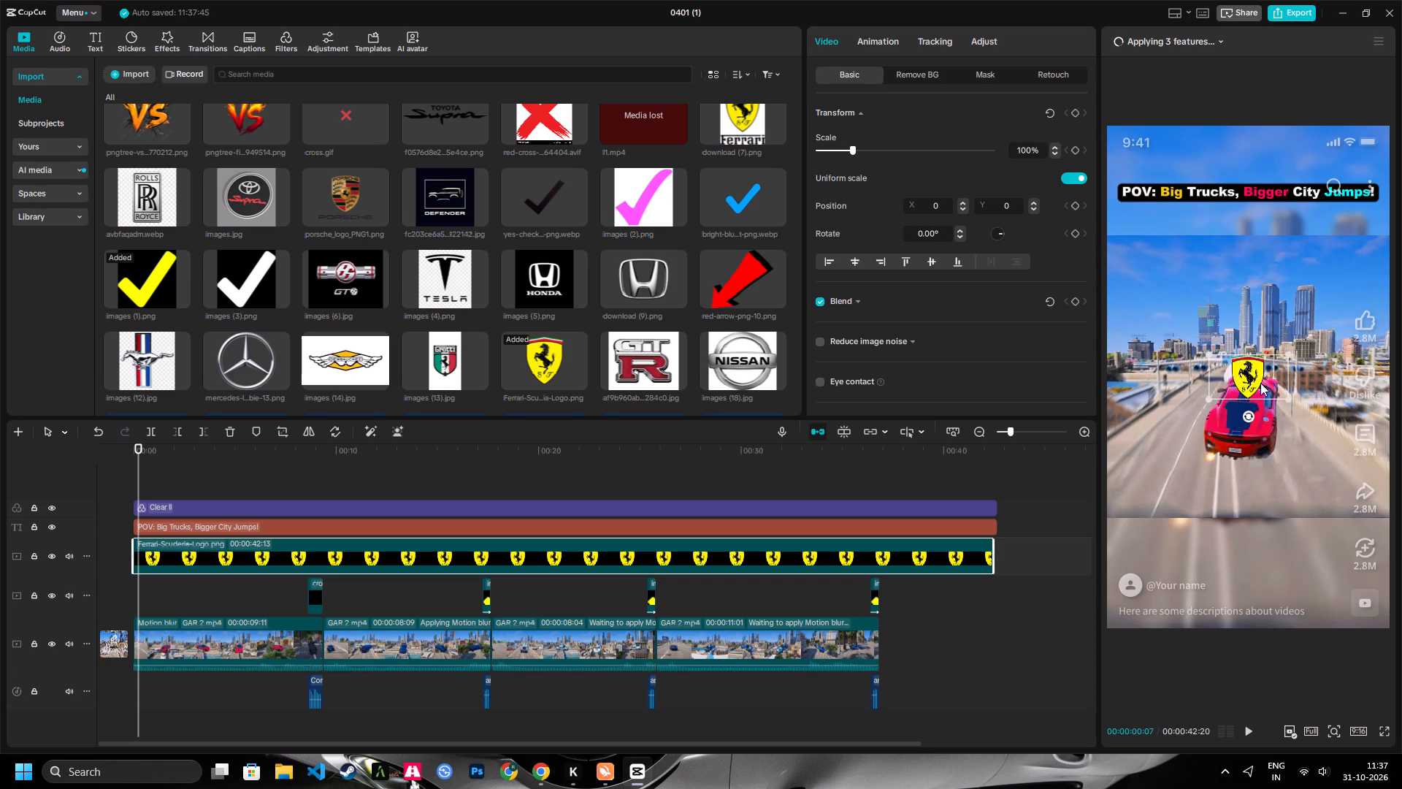
pyautogui.moveTo(1244, 373); pyautogui.dragTo(1164, 234)
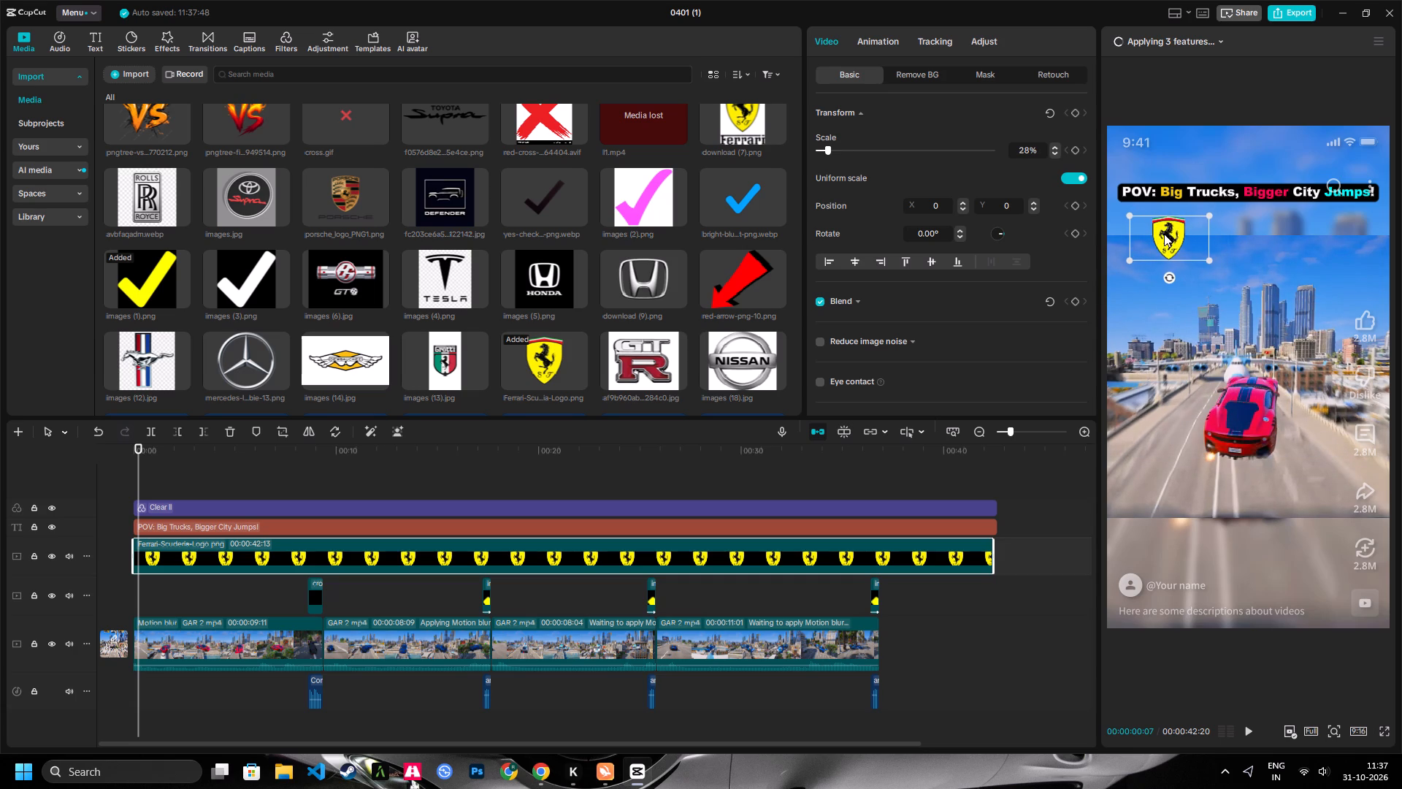
pyautogui.moveTo(1164, 234); pyautogui.dragTo(1162, 231)
# Check which cars the second and third clips show and look through the media library for matching car brand logos.
pyautogui.moveTo(431, 448); pyautogui.dragTo(447, 450)
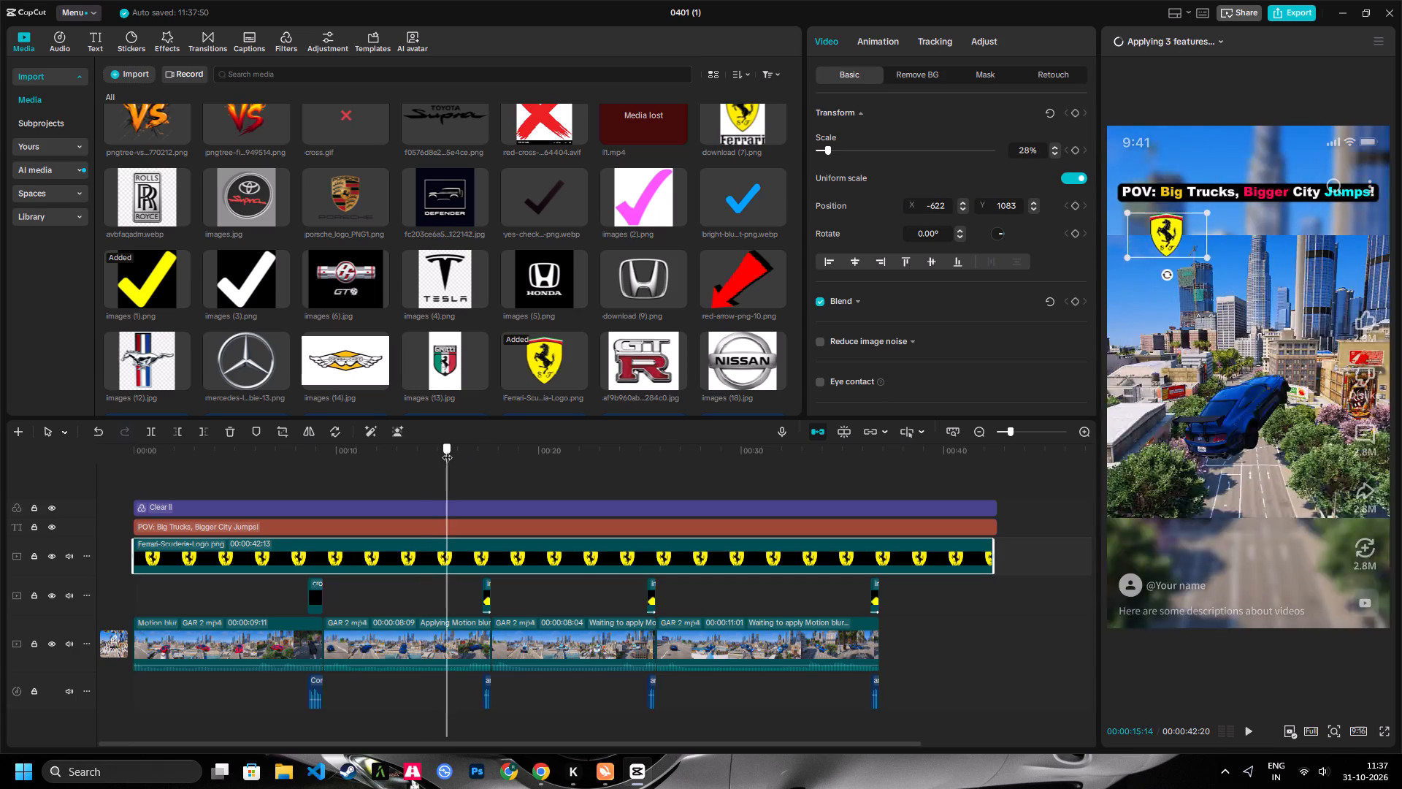
pyautogui.moveTo(447, 450); pyautogui.dragTo(521, 462)
pyautogui.scroll(4, 553, 270)
pyautogui.scroll(6, 764, 260)
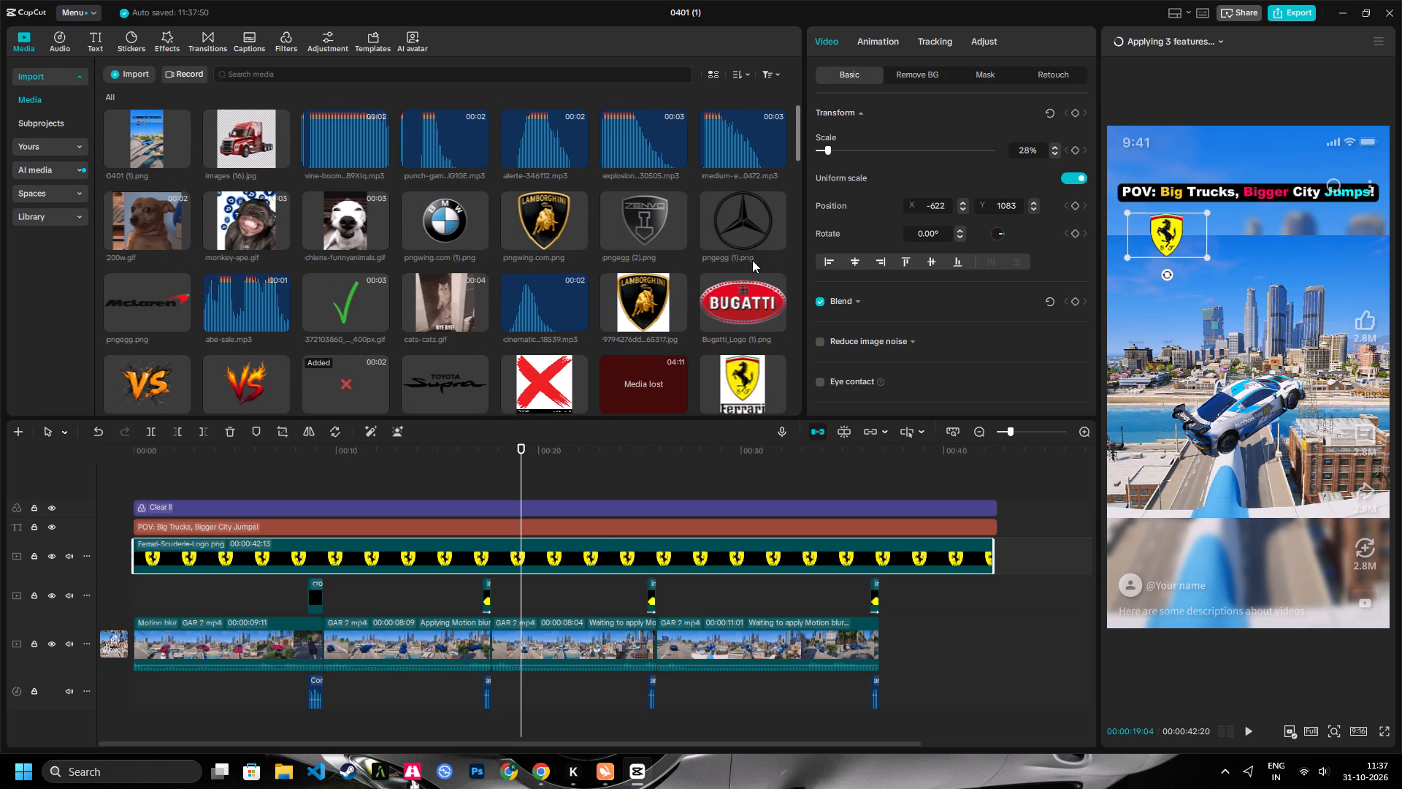
pyautogui.scroll(1, 752, 260)
pyautogui.scroll(-18, 752, 260)
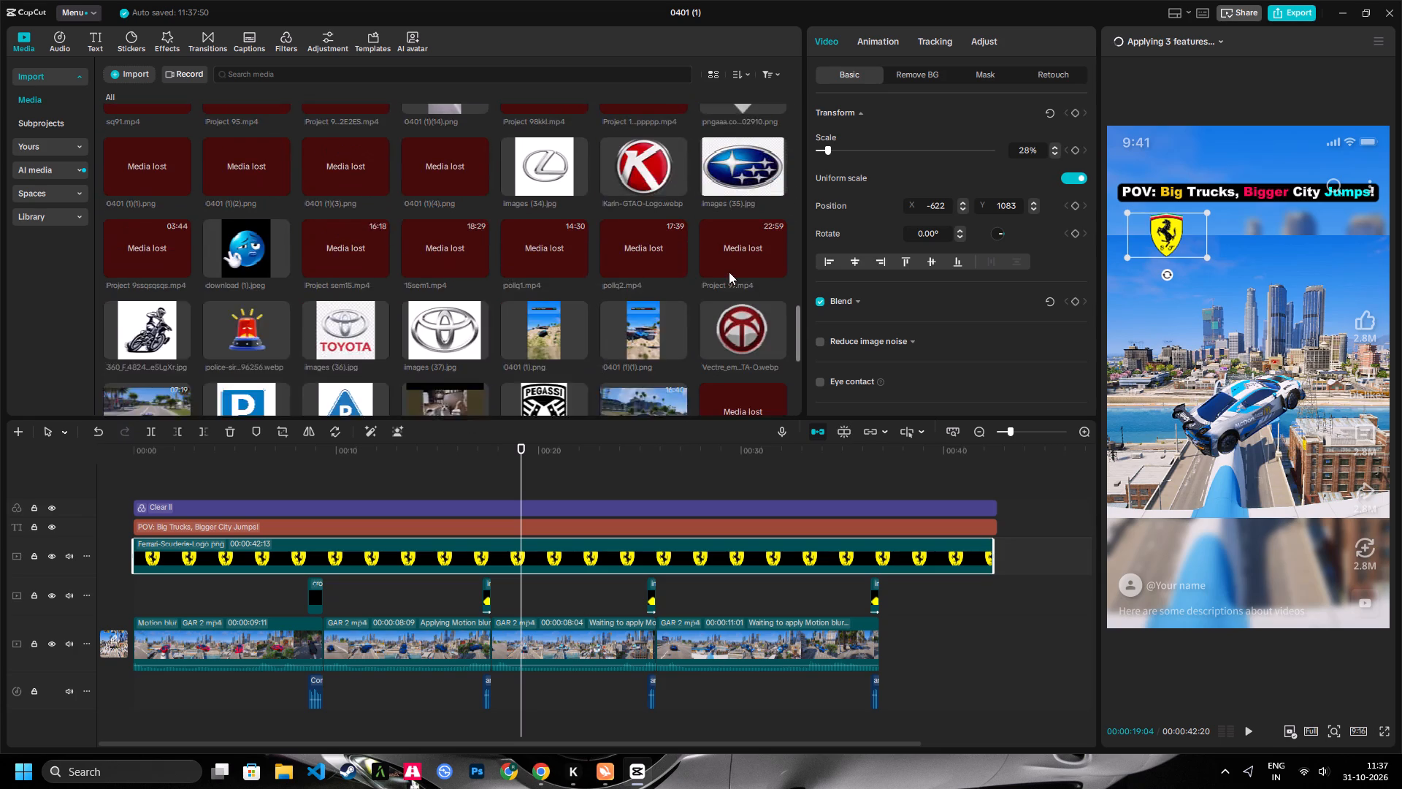
pyautogui.scroll(-9, 729, 272)
pyautogui.scroll(3, 670, 291)
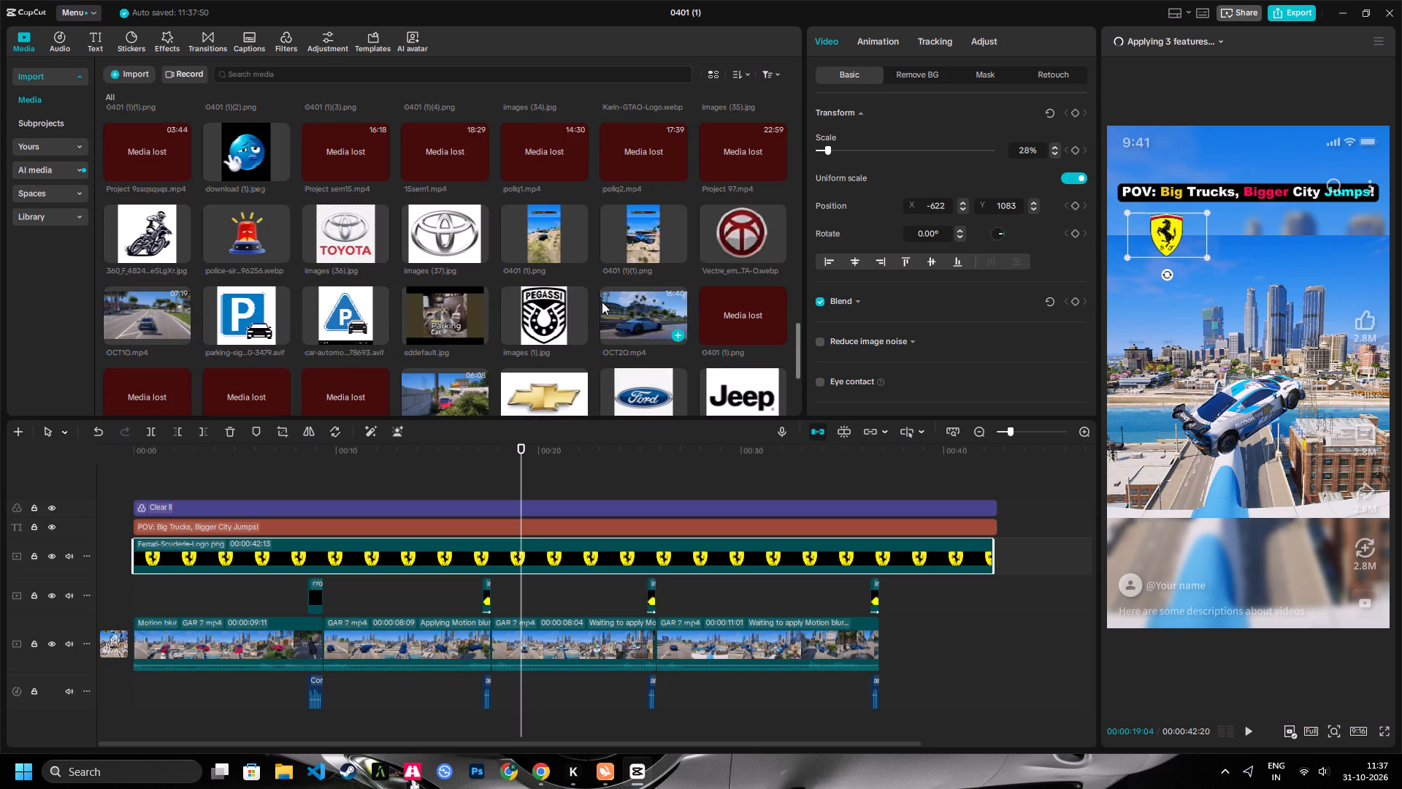
pyautogui.scroll(14, 602, 302)
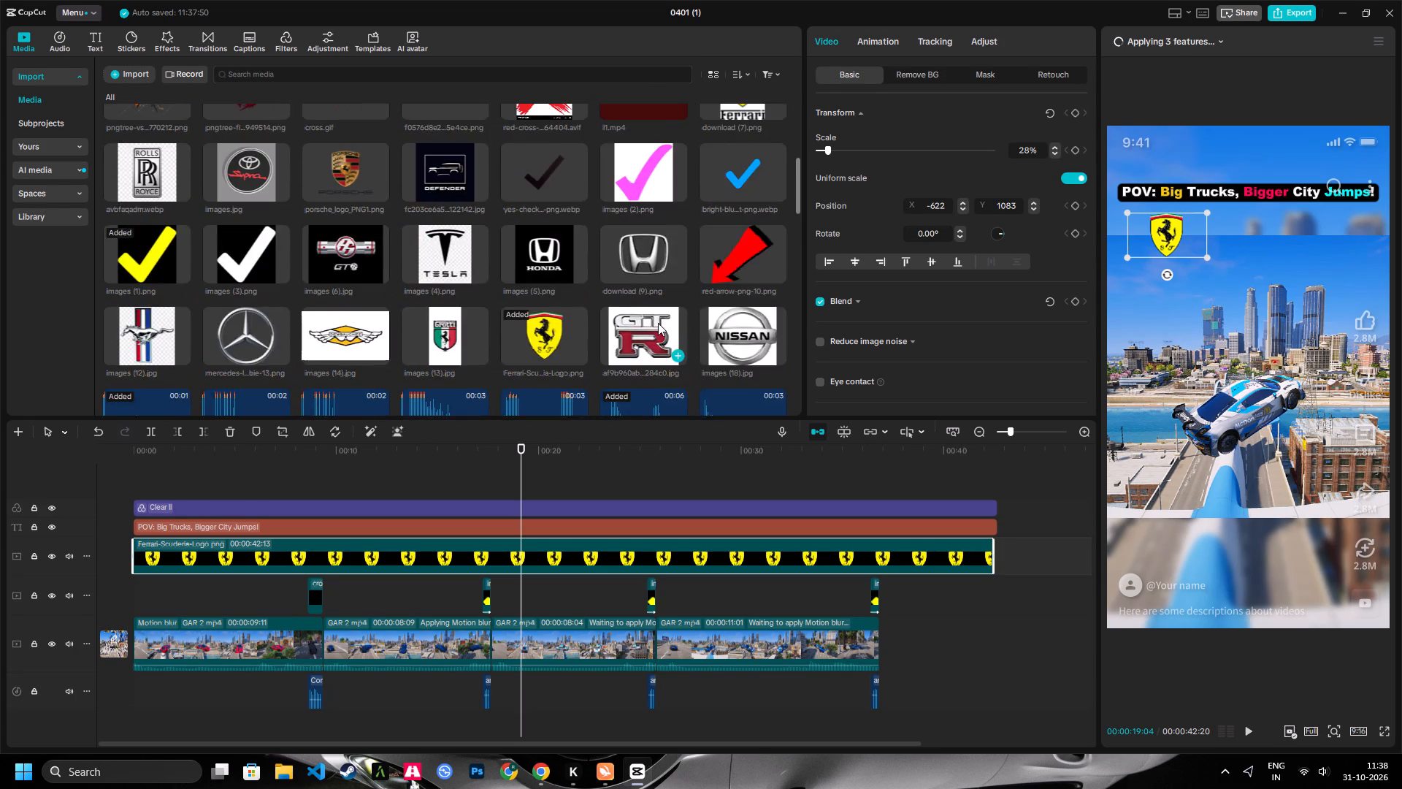
pyautogui.scroll(5, 658, 323)
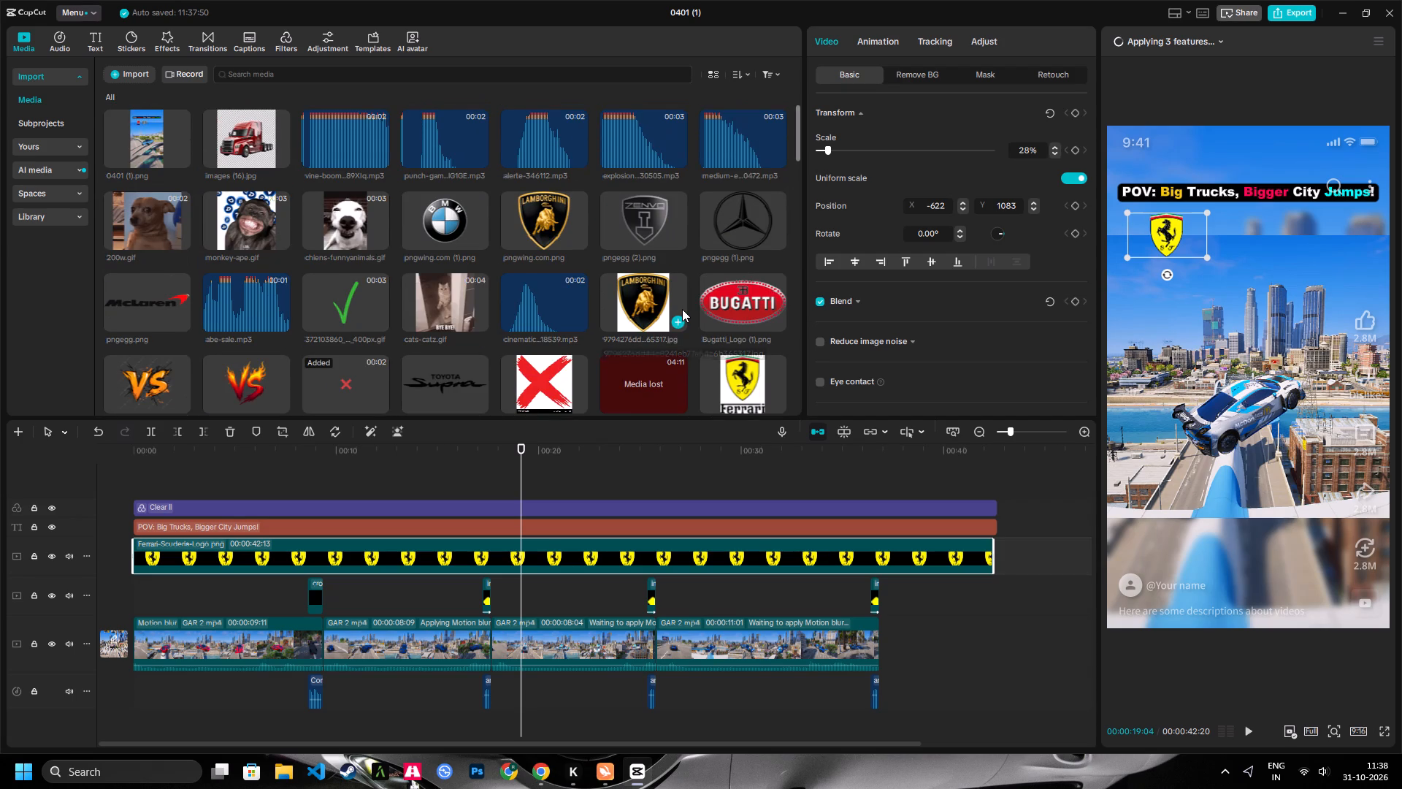
pyautogui.scroll(5, 682, 309)
pyautogui.scroll(-6, 682, 309)
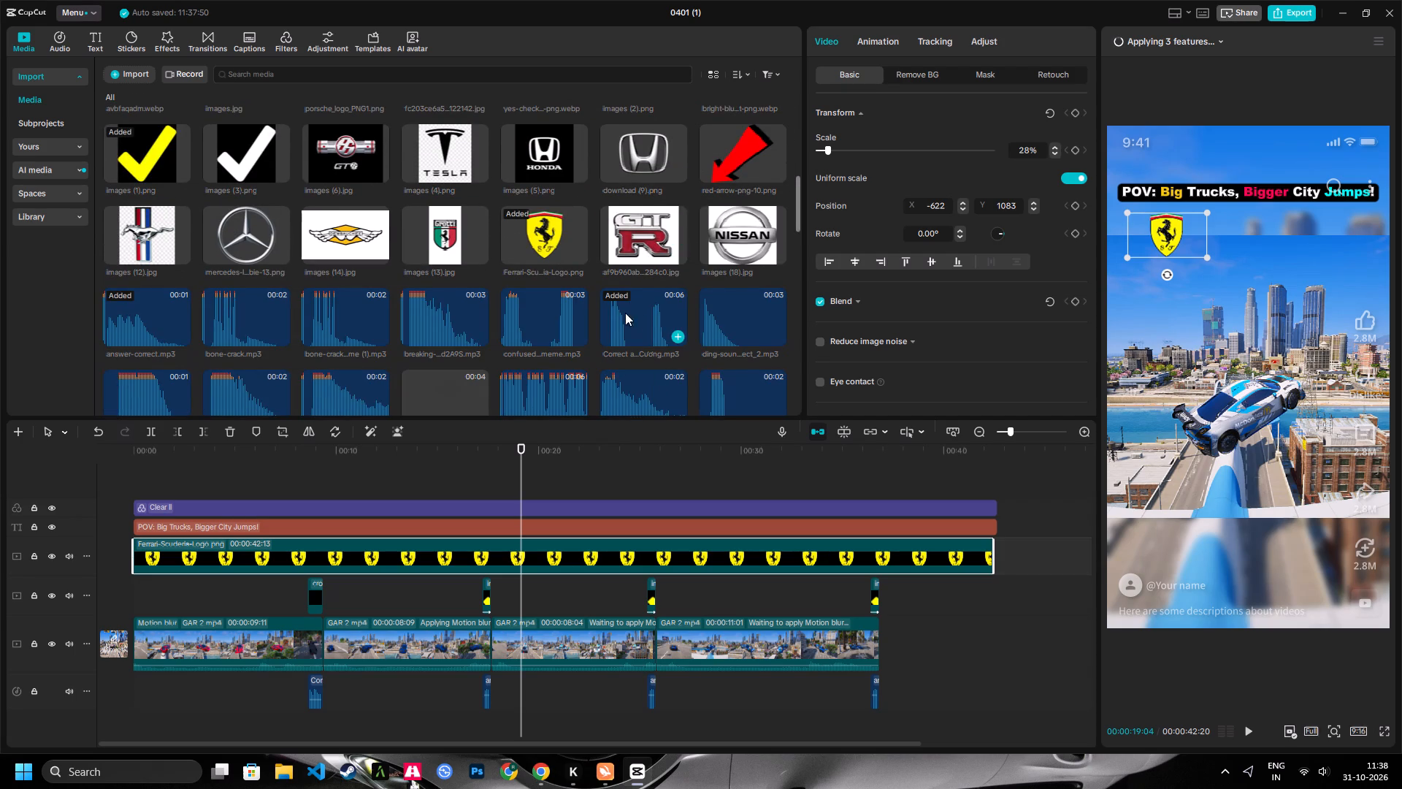
pyautogui.scroll(-10, 511, 262)
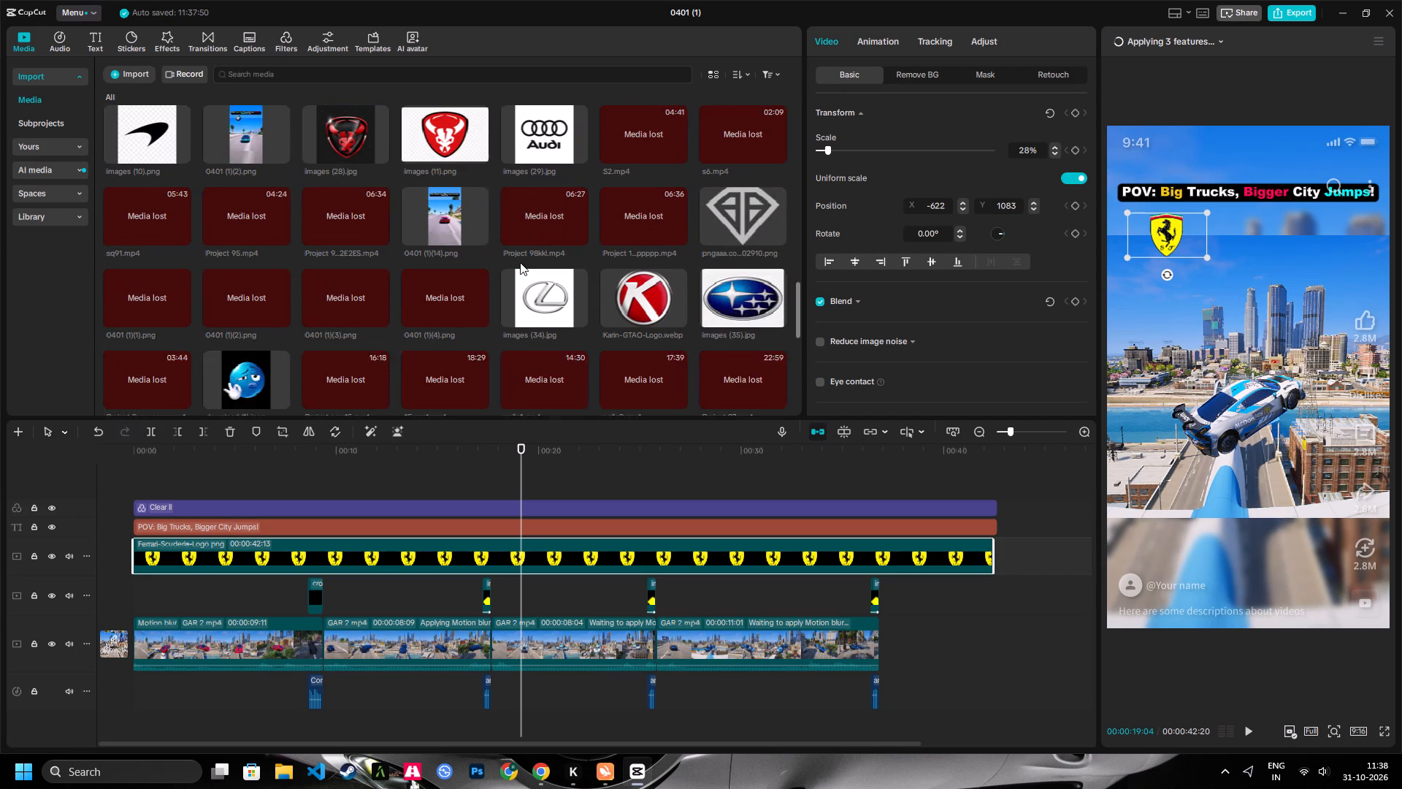
pyautogui.scroll(-13, 520, 262)
pyautogui.scroll(10, 546, 241)
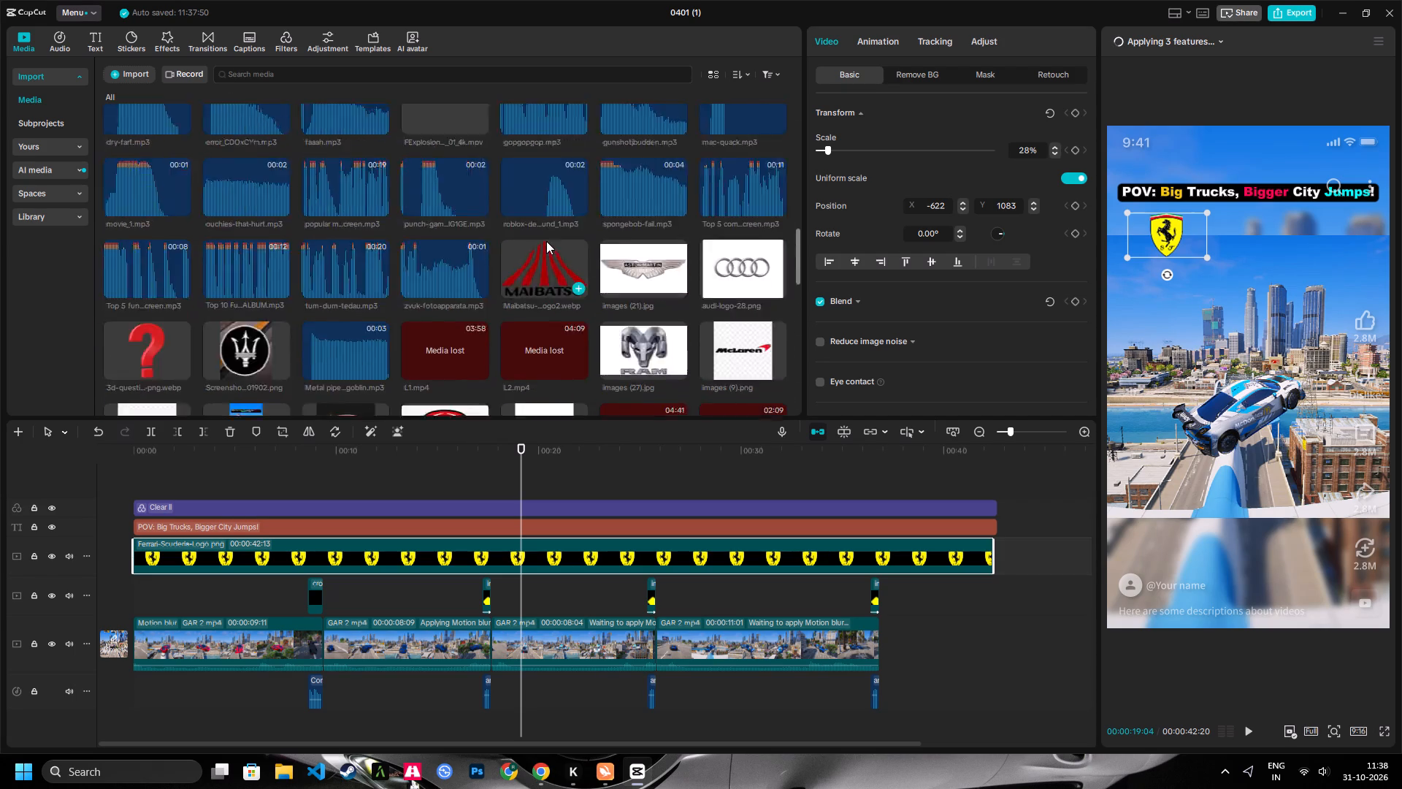
pyautogui.scroll(13, 546, 241)
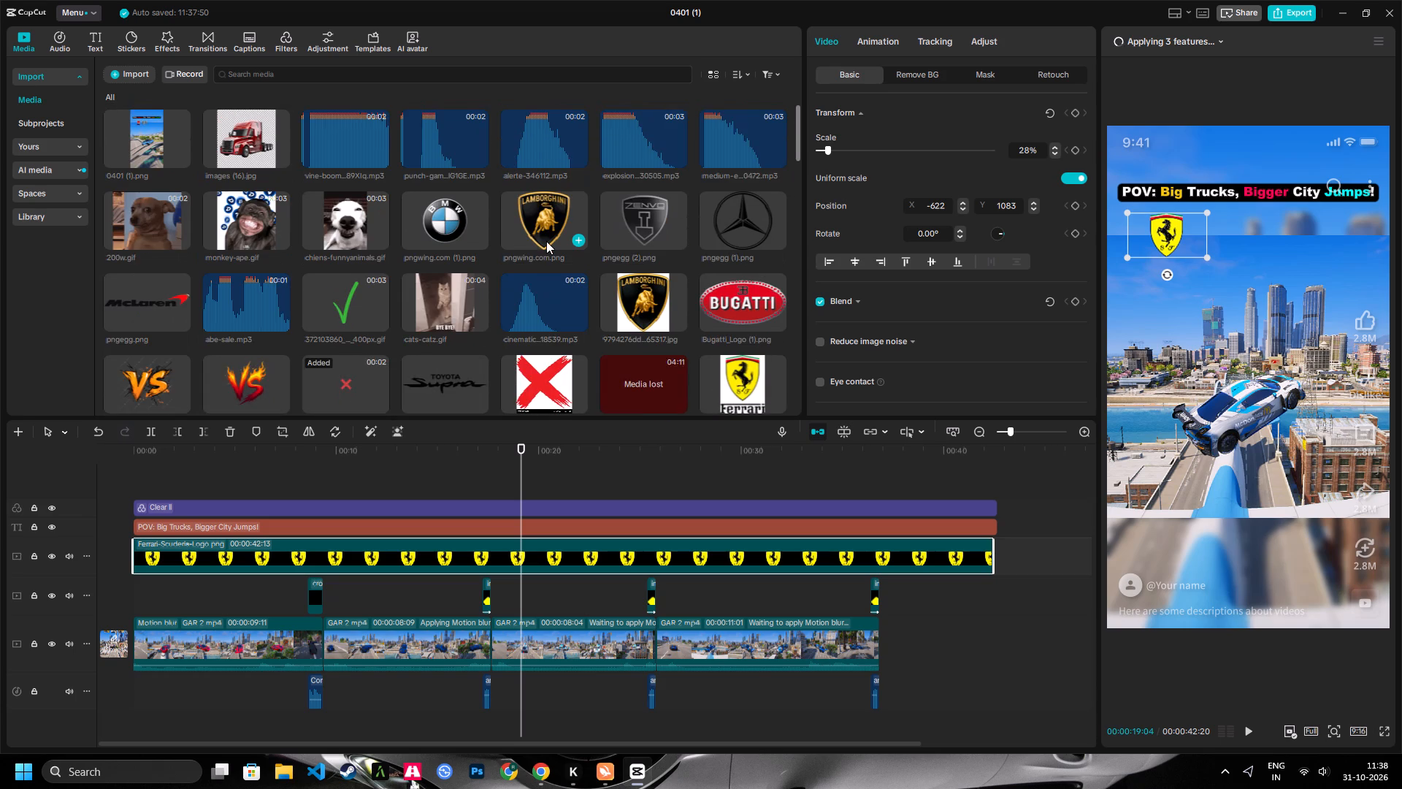
pyautogui.scroll(8, 546, 241)
pyautogui.scroll(-4, 546, 241)
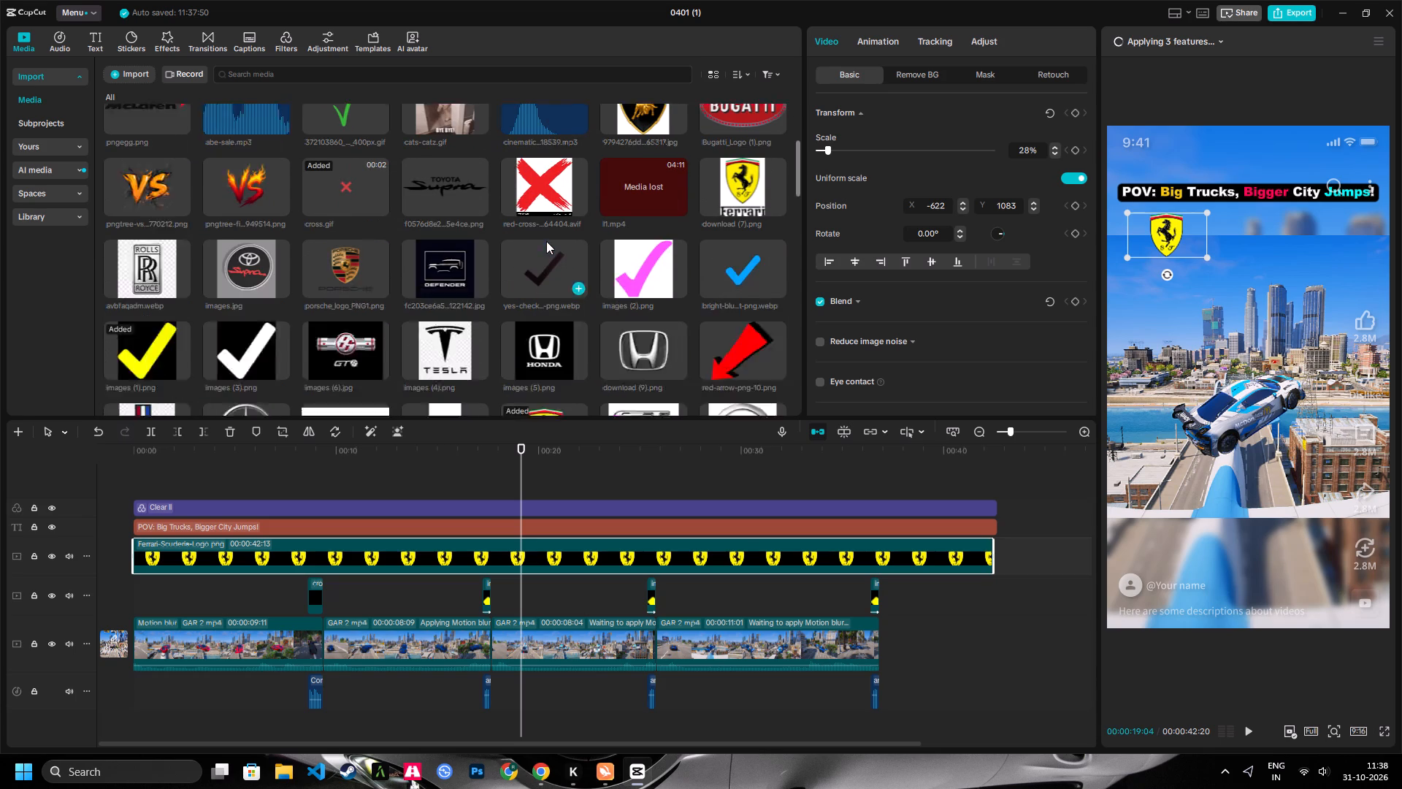
pyautogui.scroll(-4, 546, 241)
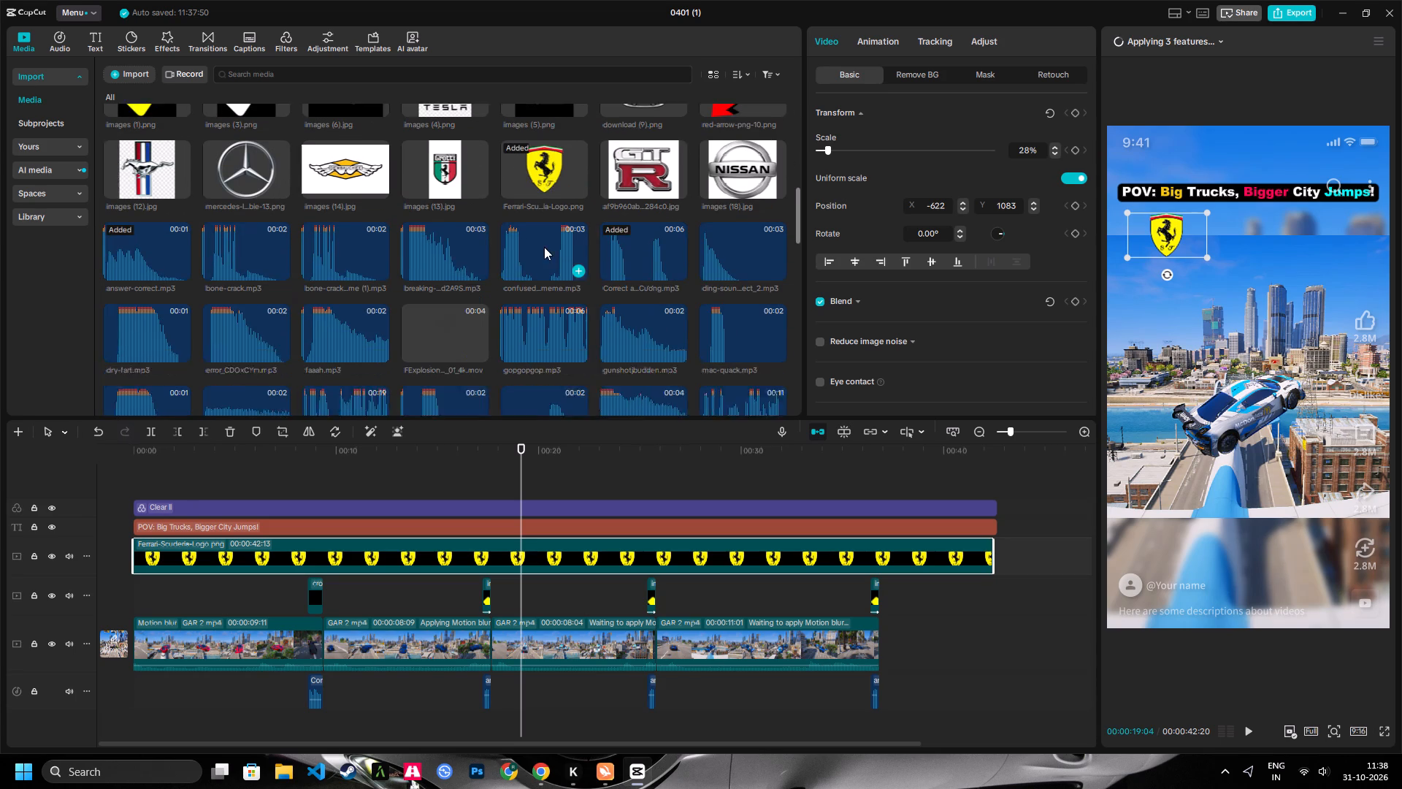
pyautogui.scroll(-5, 544, 247)
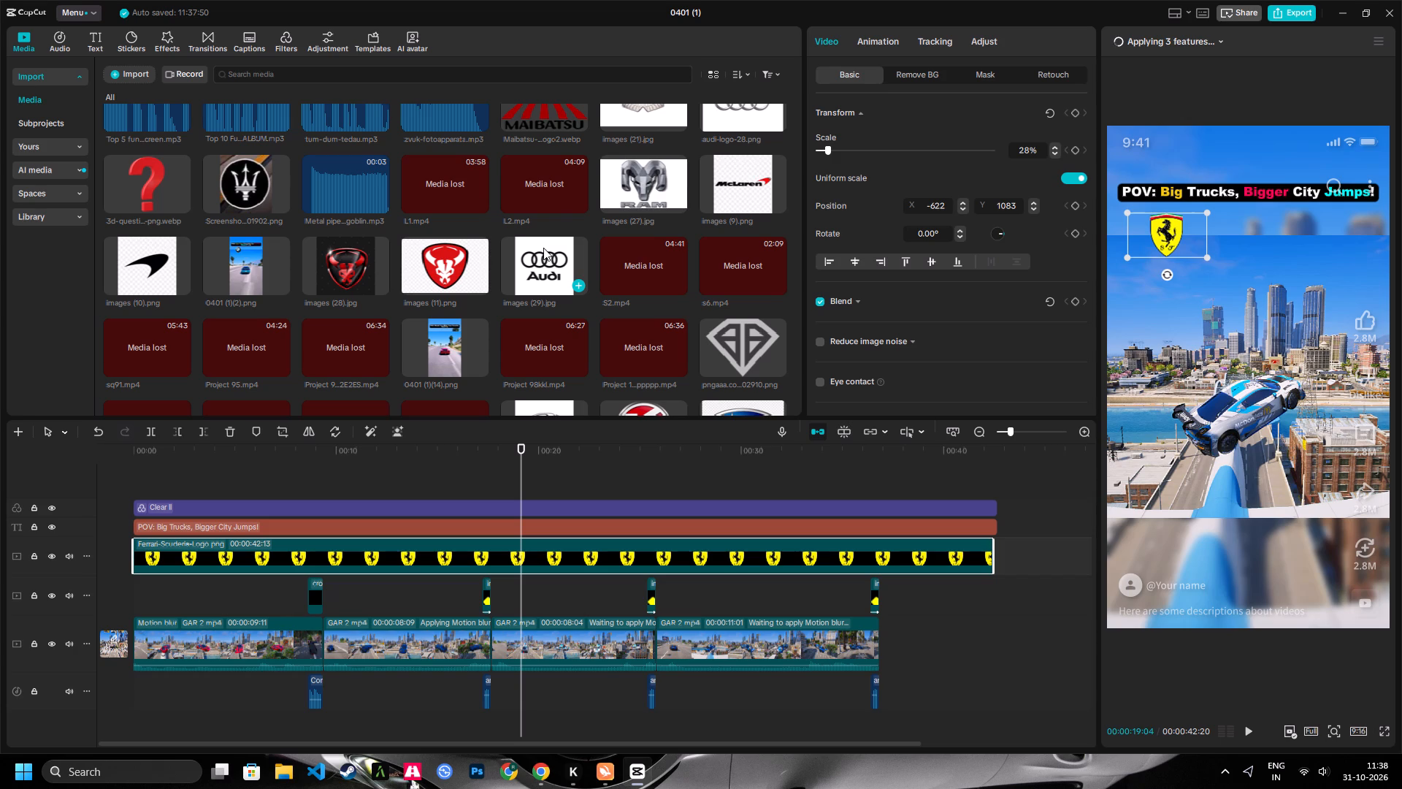
pyautogui.scroll(8, 516, 251)
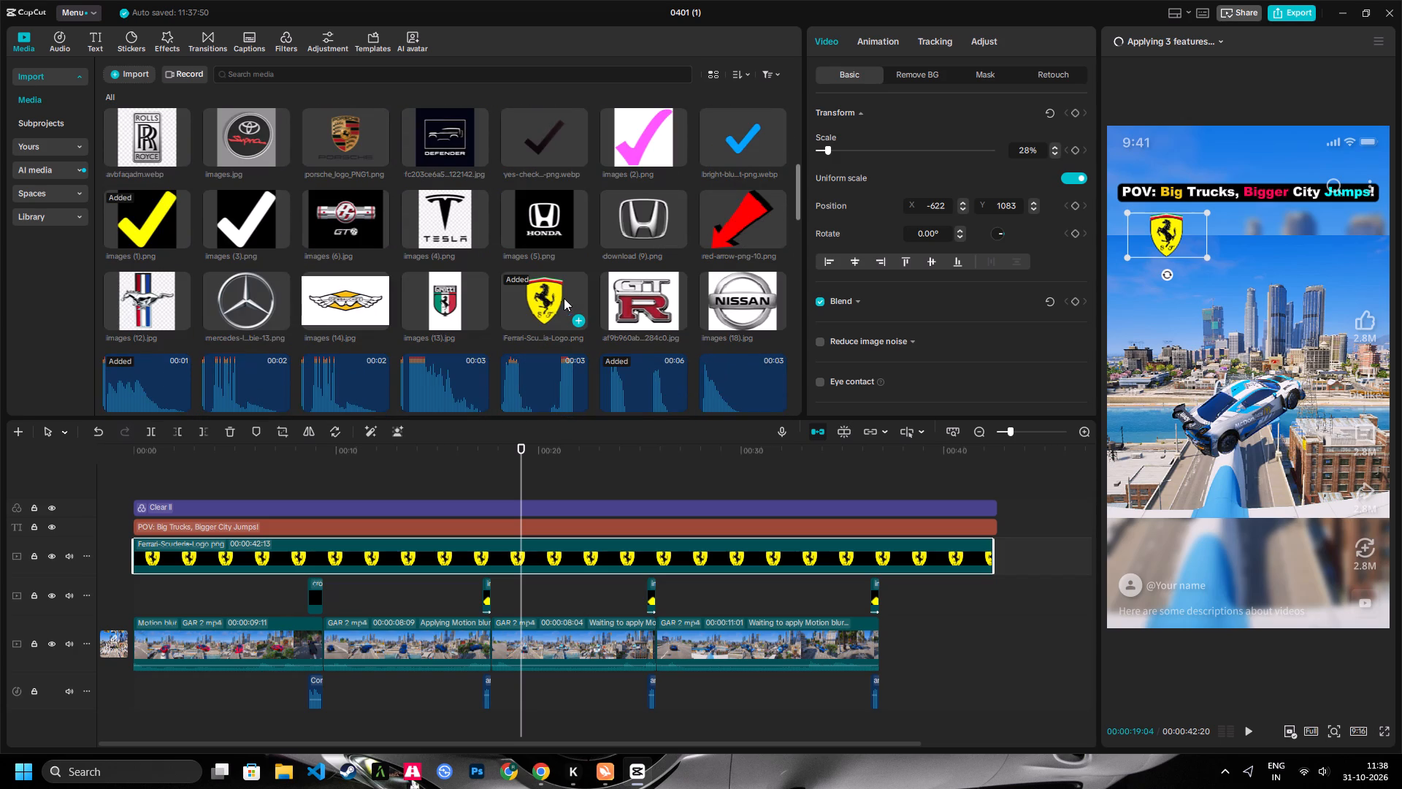
# Add the Mustang horse logo, images (12).jpg, at the timeline start above the Ferrari logo layer and extend it to 00:00:42:27.
pyautogui.moveTo(146, 295); pyautogui.dragTo(288, 482)
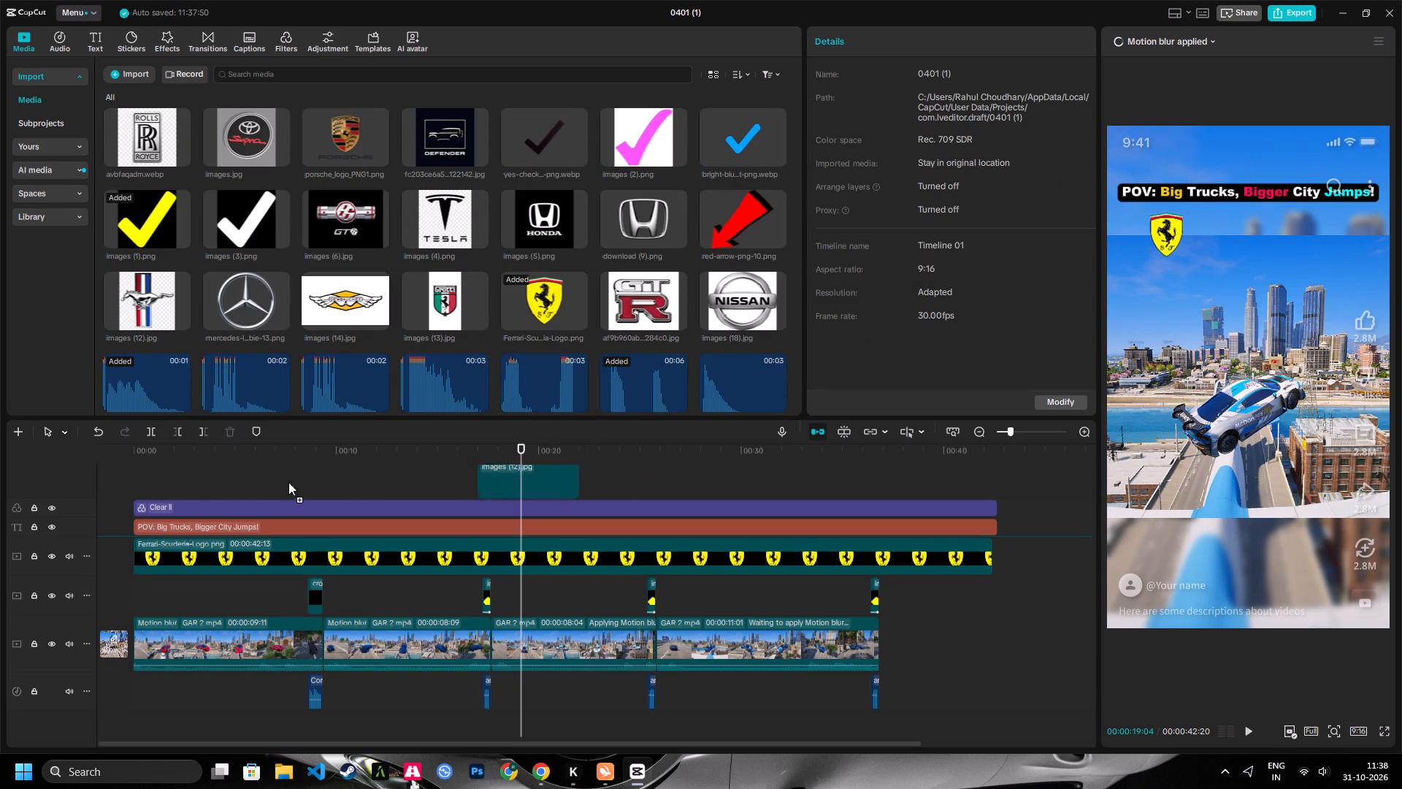
pyautogui.moveTo(288, 482); pyautogui.dragTo(95, 478)
pyautogui.moveTo(231, 555); pyautogui.dragTo(998, 534)
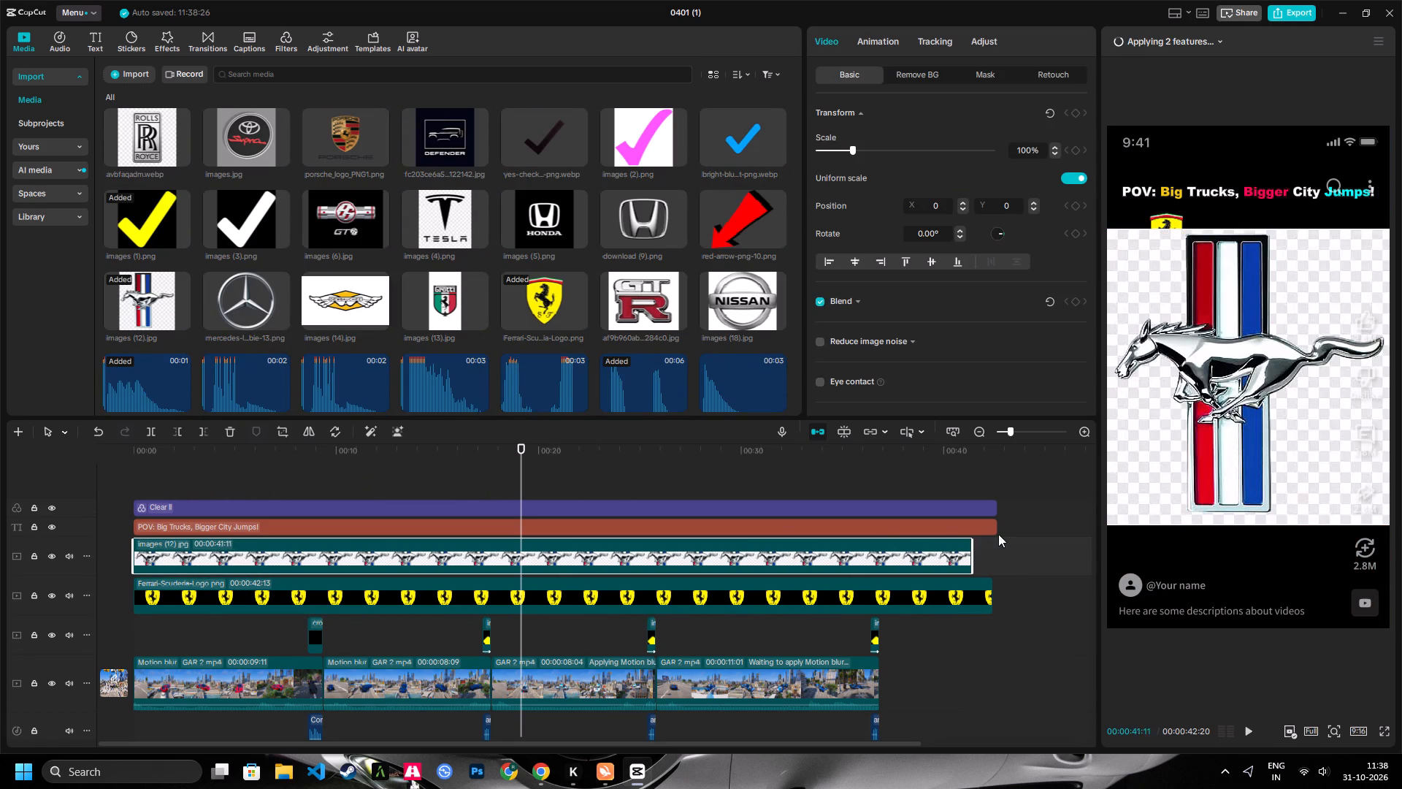
pyautogui.moveTo(998, 534); pyautogui.dragTo(999, 534)
# Remove the Mustang logo's checkered background and crop off its top and bottom to a wide strip around the horse.
pyautogui.click(389, 427)
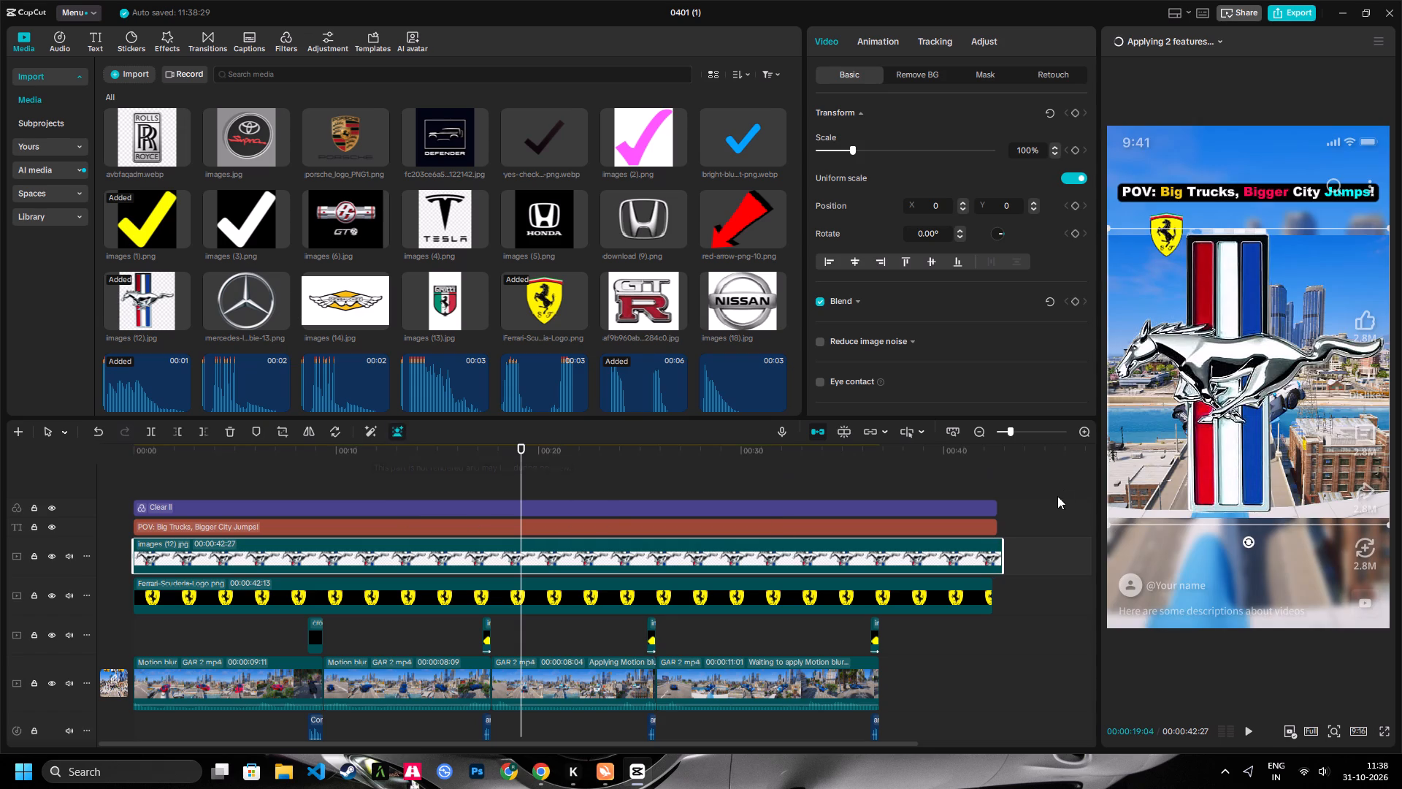
pyautogui.click(286, 428)
pyautogui.moveTo(543, 537); pyautogui.dragTo(535, 464)
pyautogui.moveTo(707, 203); pyautogui.dragTo(702, 267)
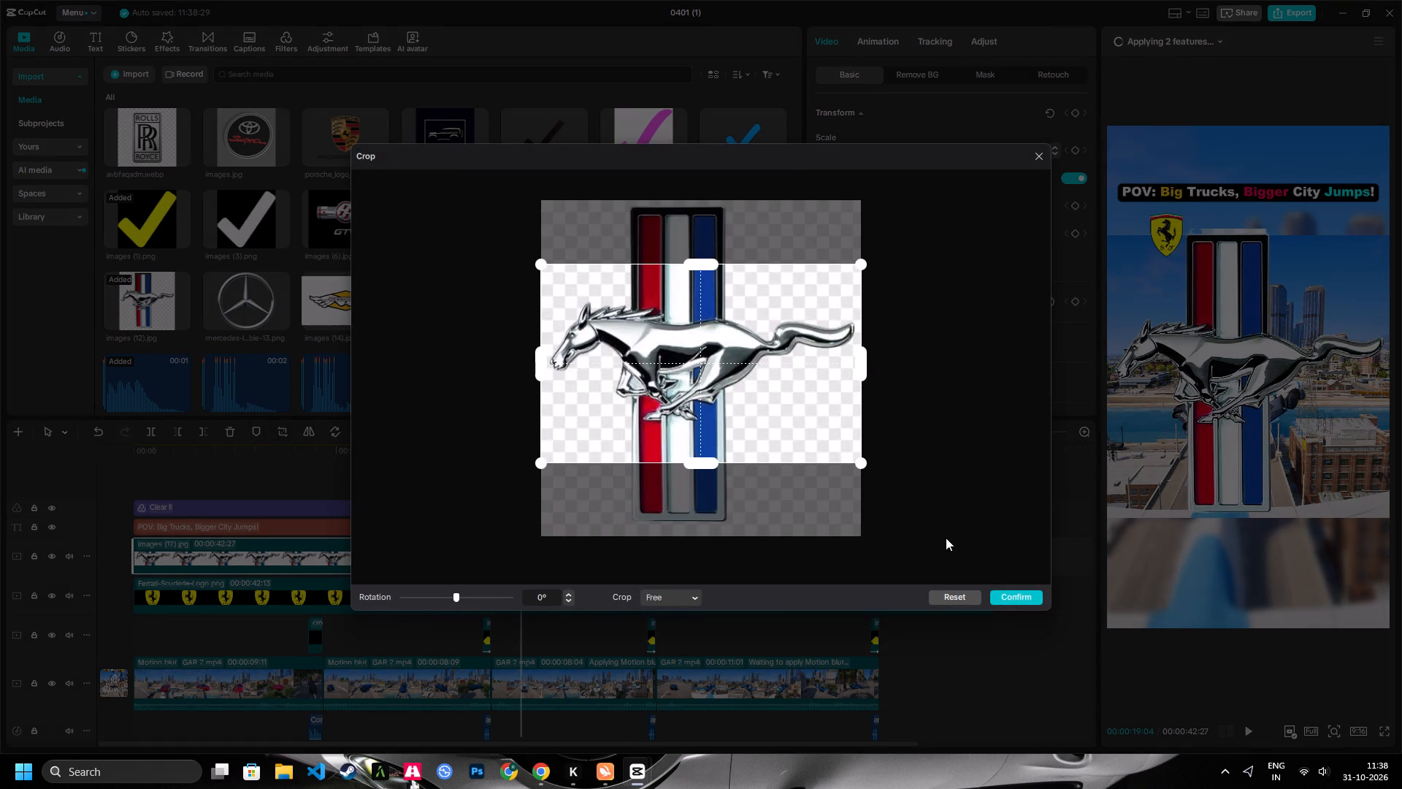
pyautogui.click(1000, 598)
# Scale the Mustang logo to 23% and place it beside the Ferrari logo at about X -109, Y 1077.
pyautogui.scroll(1, 748, 497)
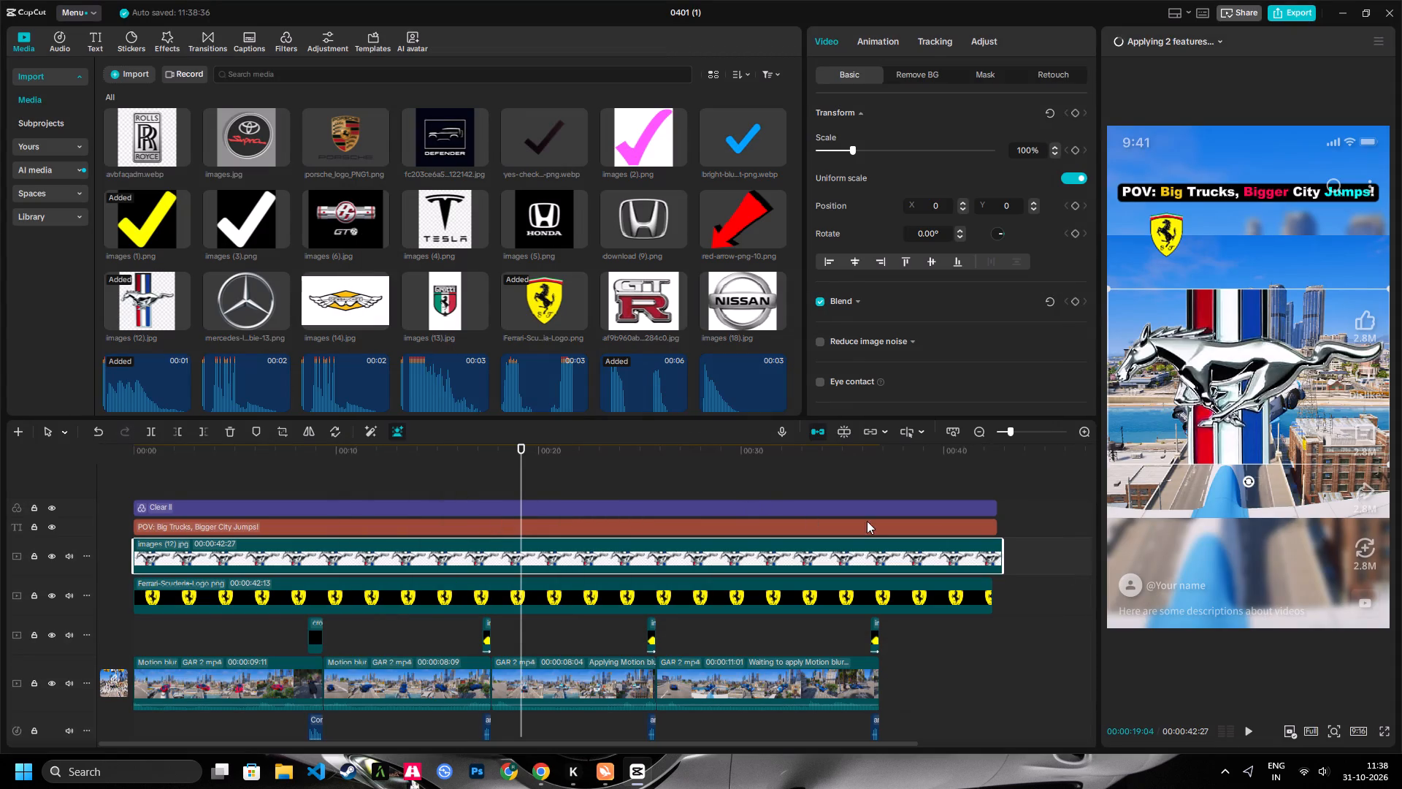
pyautogui.moveTo(1108, 462); pyautogui.dragTo(1200, 391)
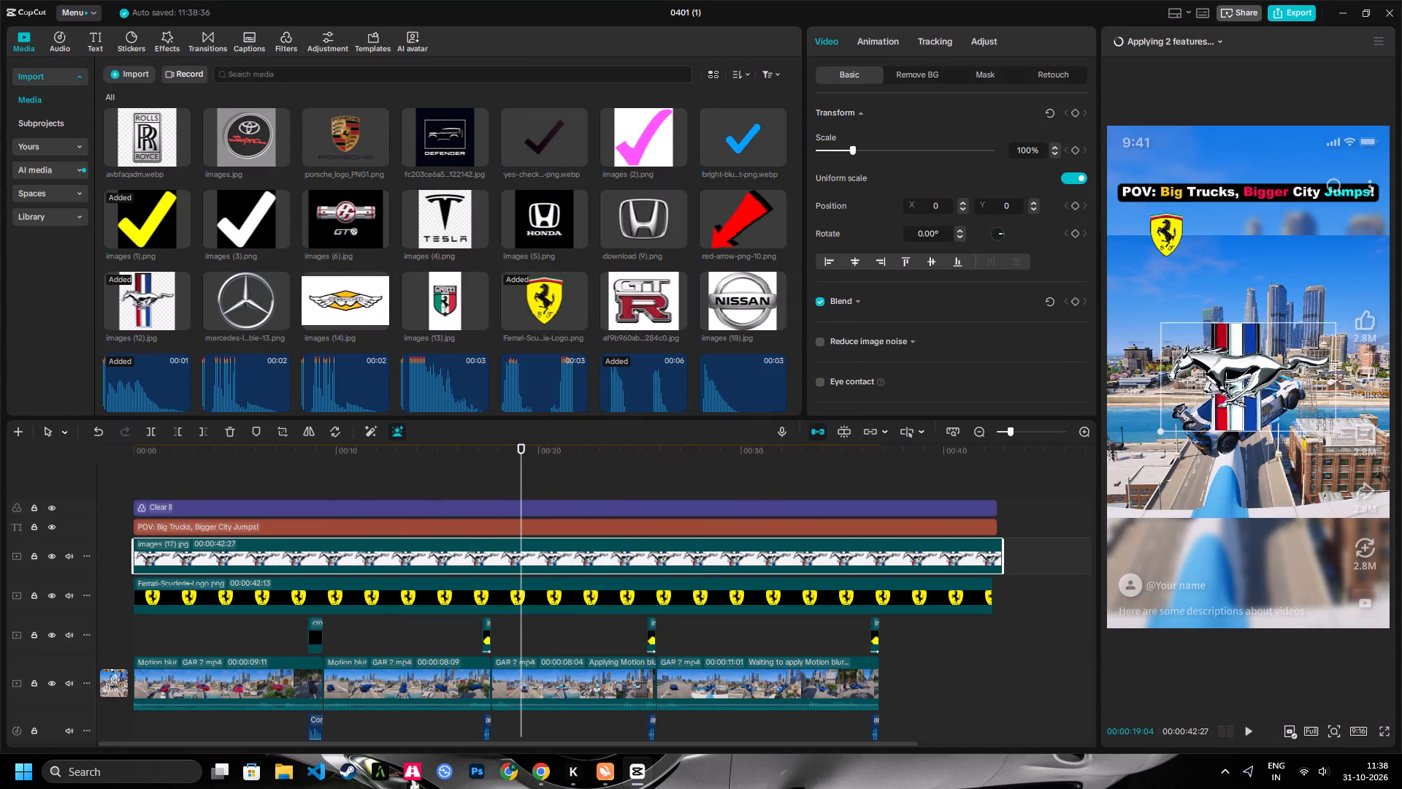
pyautogui.moveTo(1200, 391); pyautogui.dragTo(1205, 386)
pyautogui.moveTo(1216, 380); pyautogui.dragTo(1211, 262)
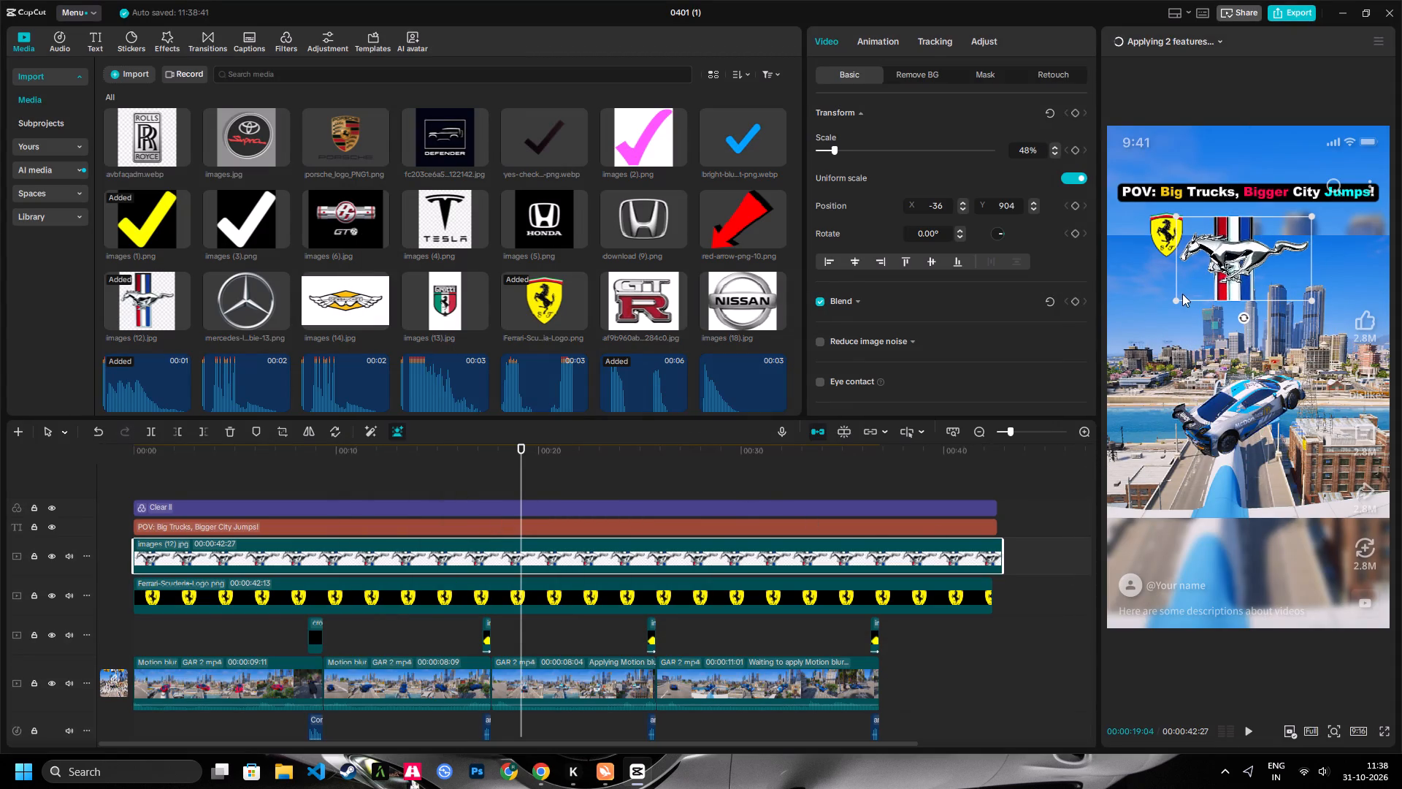
pyautogui.moveTo(1179, 297); pyautogui.dragTo(1219, 256)
pyautogui.moveTo(1226, 258); pyautogui.dragTo(1219, 238)
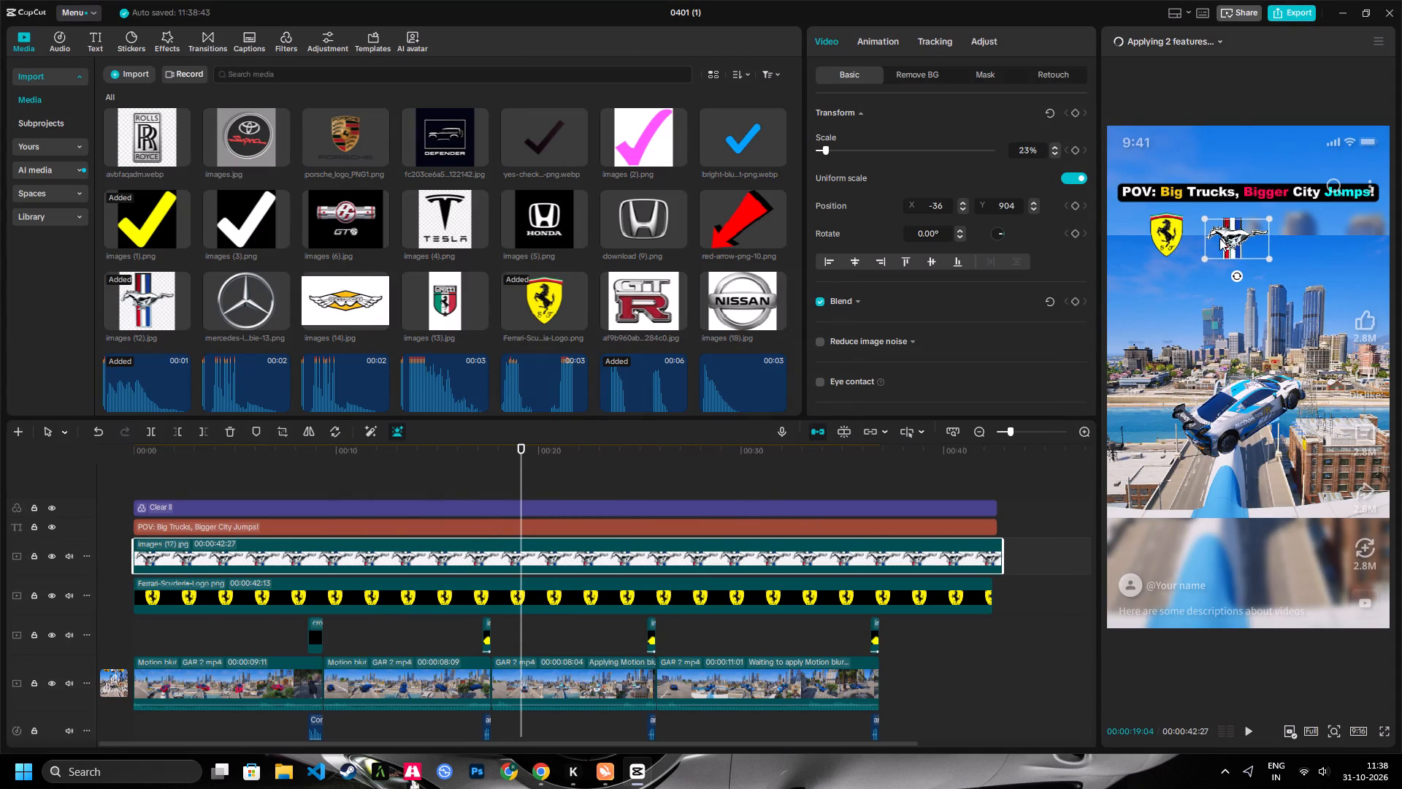
pyautogui.moveTo(1219, 238); pyautogui.dragTo(1217, 235)
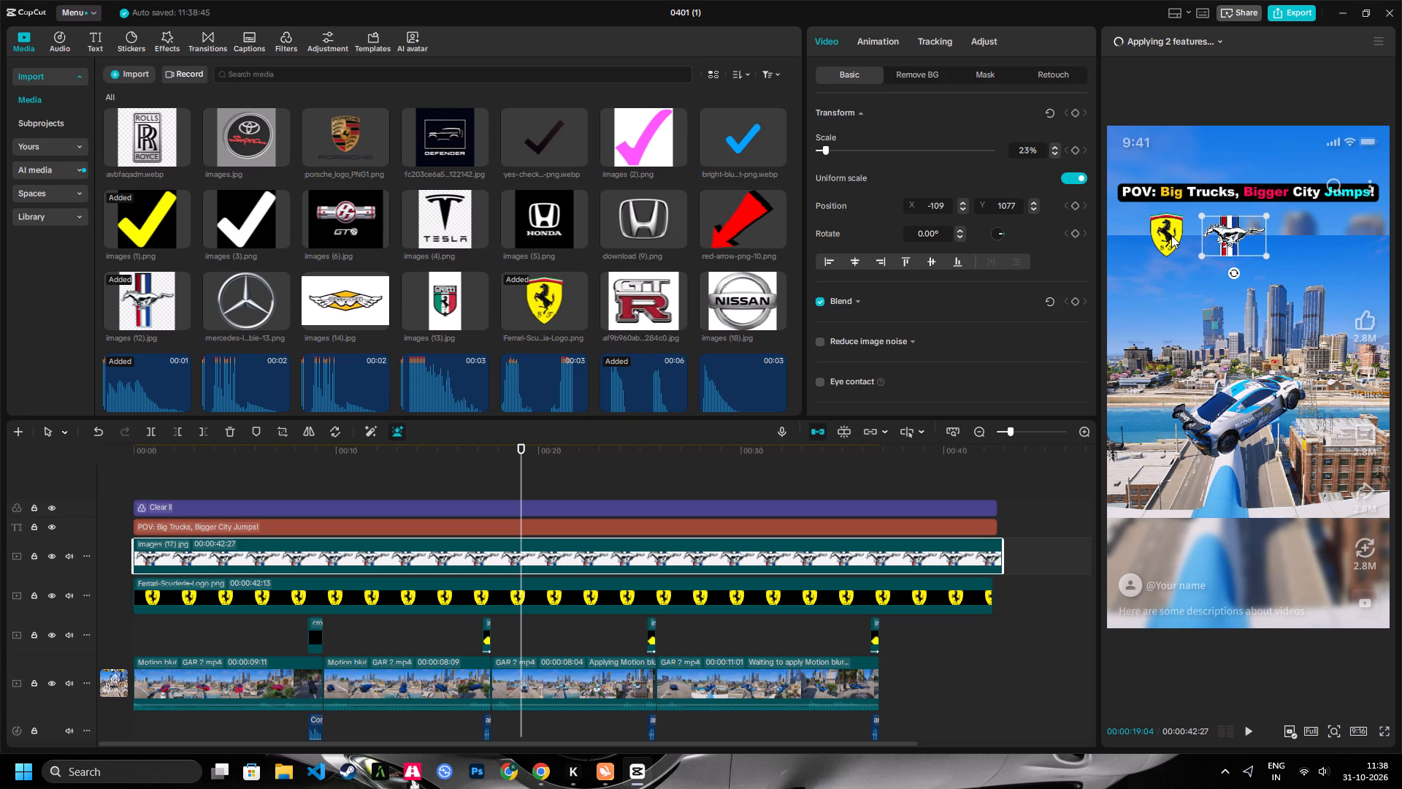
# Shift the Ferrari logo slightly towards the frame's left edge and move the Mustang logo to about X -193, Y 1094.
pyautogui.click(1171, 235)
pyautogui.moveTo(1171, 235); pyautogui.dragTo(1165, 235)
pyautogui.click(1218, 234)
pyautogui.moveTo(1232, 237); pyautogui.dragTo(1220, 238)
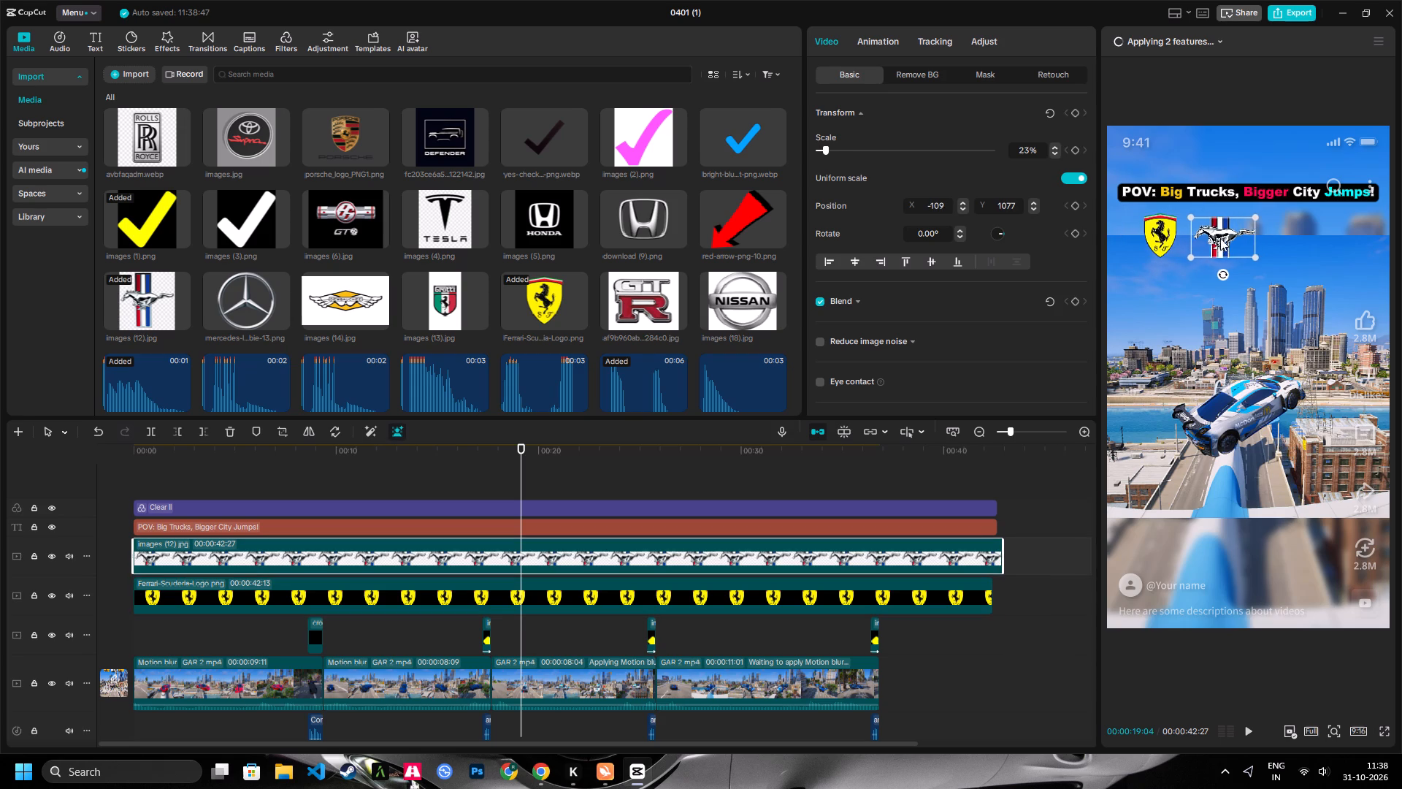
pyautogui.moveTo(1220, 238); pyautogui.dragTo(1221, 235)
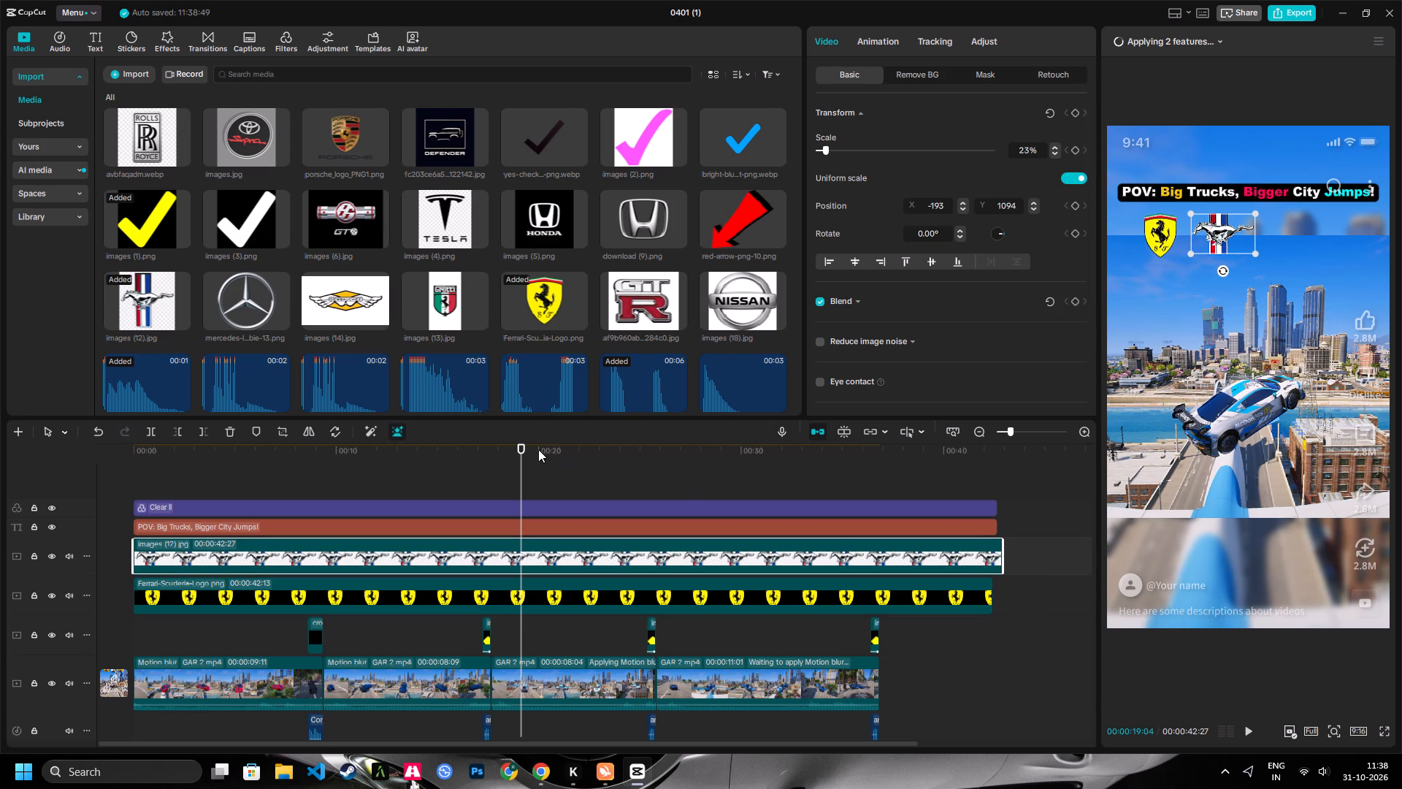
# Add the Audi logo, images (29).jpg, at the timeline start above the Mustang logo layer and extend it to 00:00:42:20.
pyautogui.scroll(-1, 514, 313)
pyautogui.press('space')
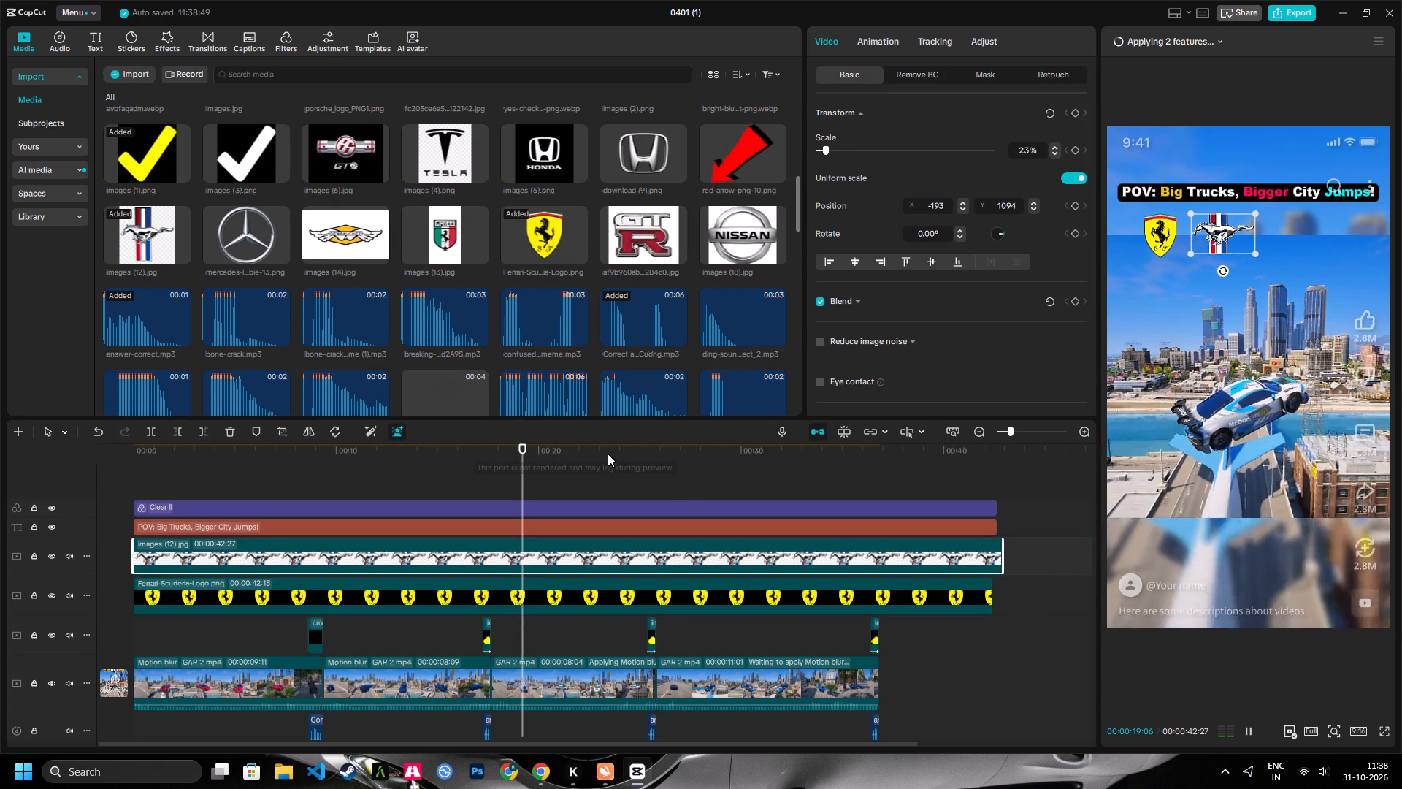
pyautogui.moveTo(597, 463); pyautogui.dragTo(670, 479)
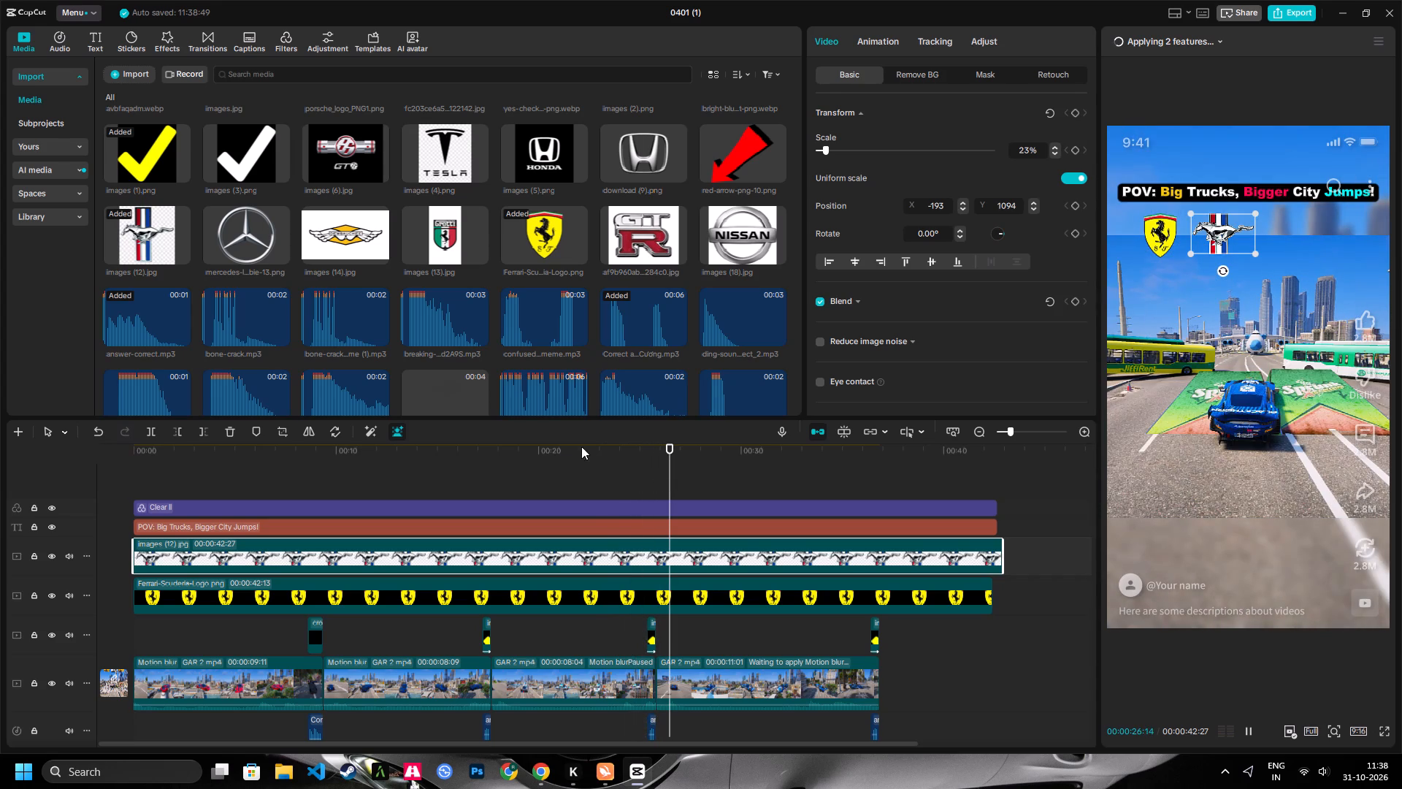
pyautogui.scroll(-6, 580, 245)
pyautogui.moveTo(553, 335); pyautogui.dragTo(553, 340)
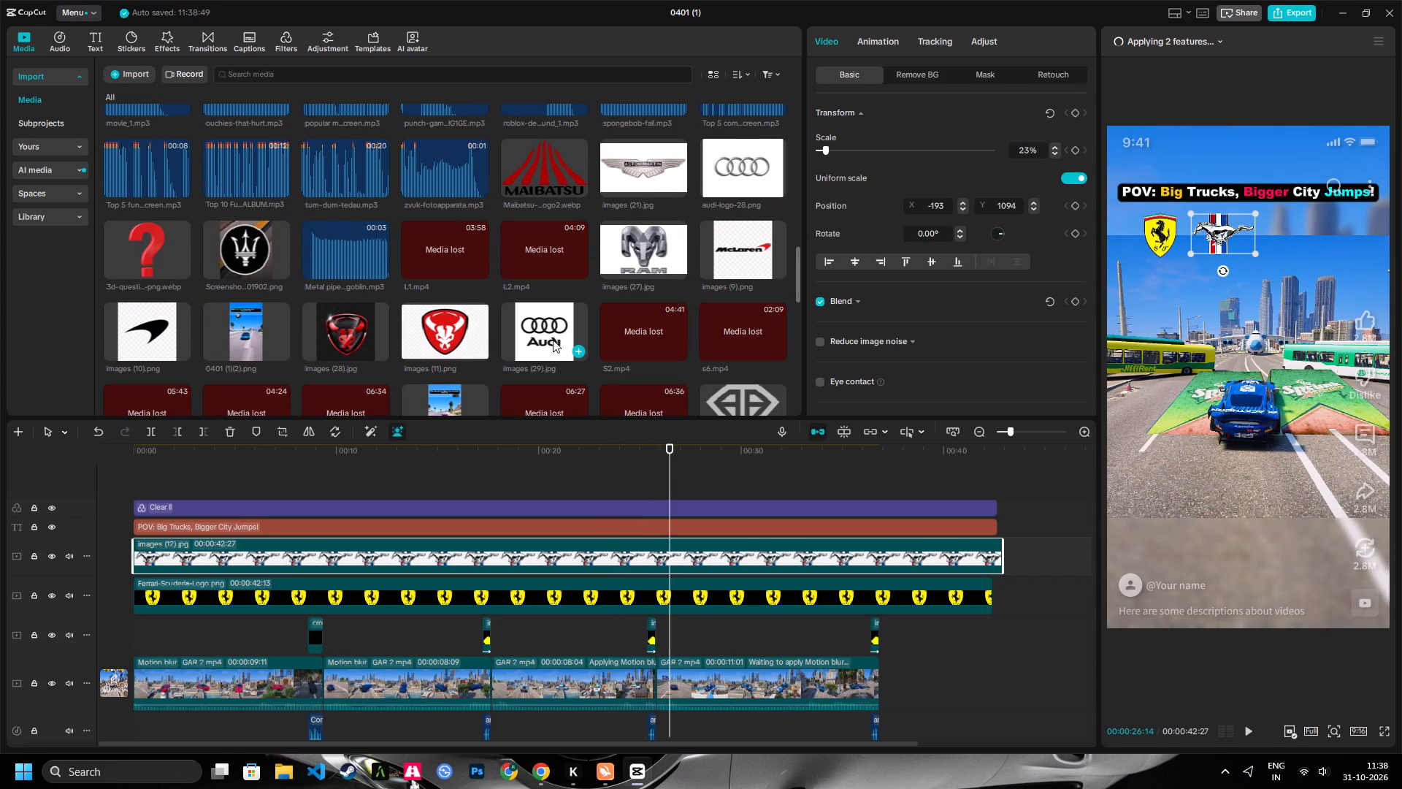
pyautogui.moveTo(553, 340); pyautogui.dragTo(99, 480)
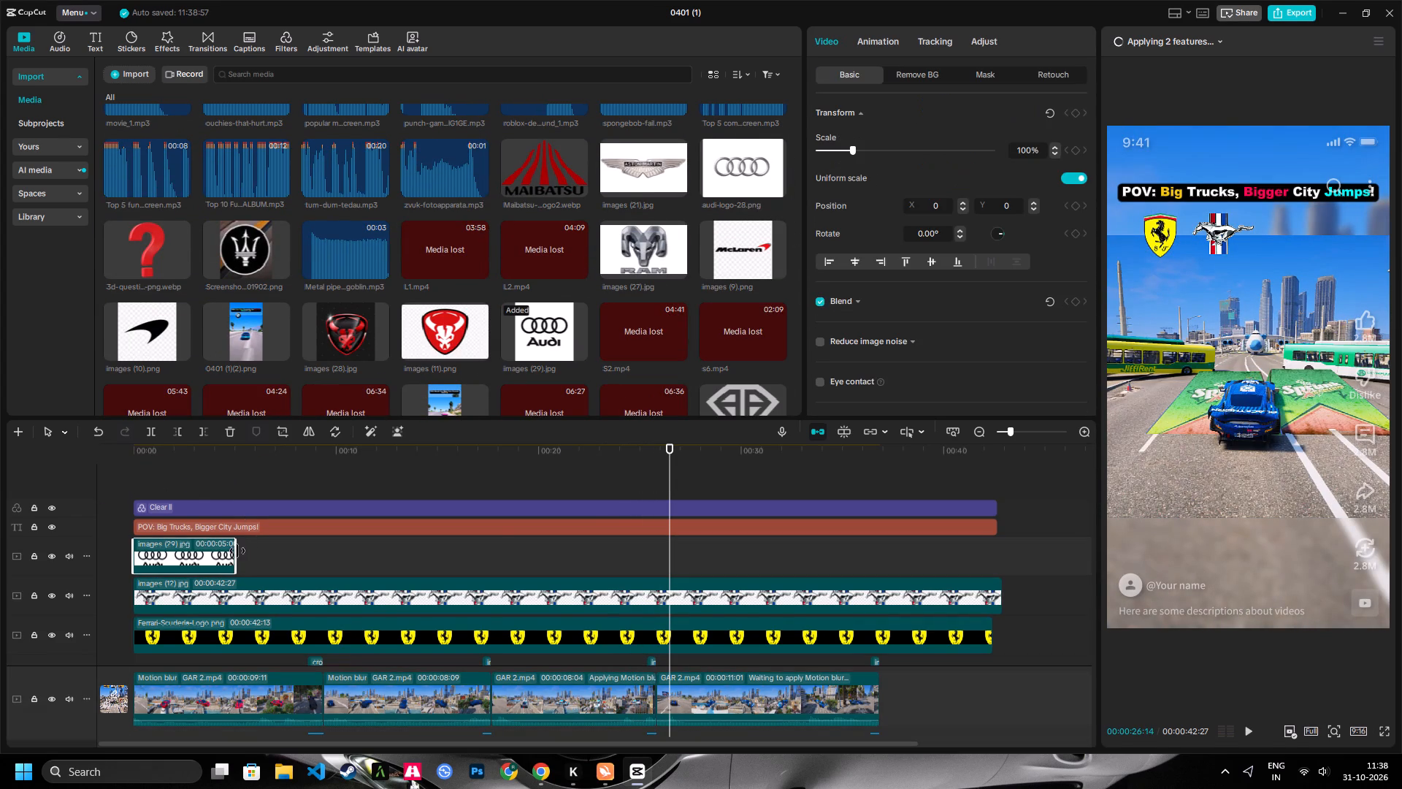
pyautogui.moveTo(237, 551); pyautogui.dragTo(997, 544)
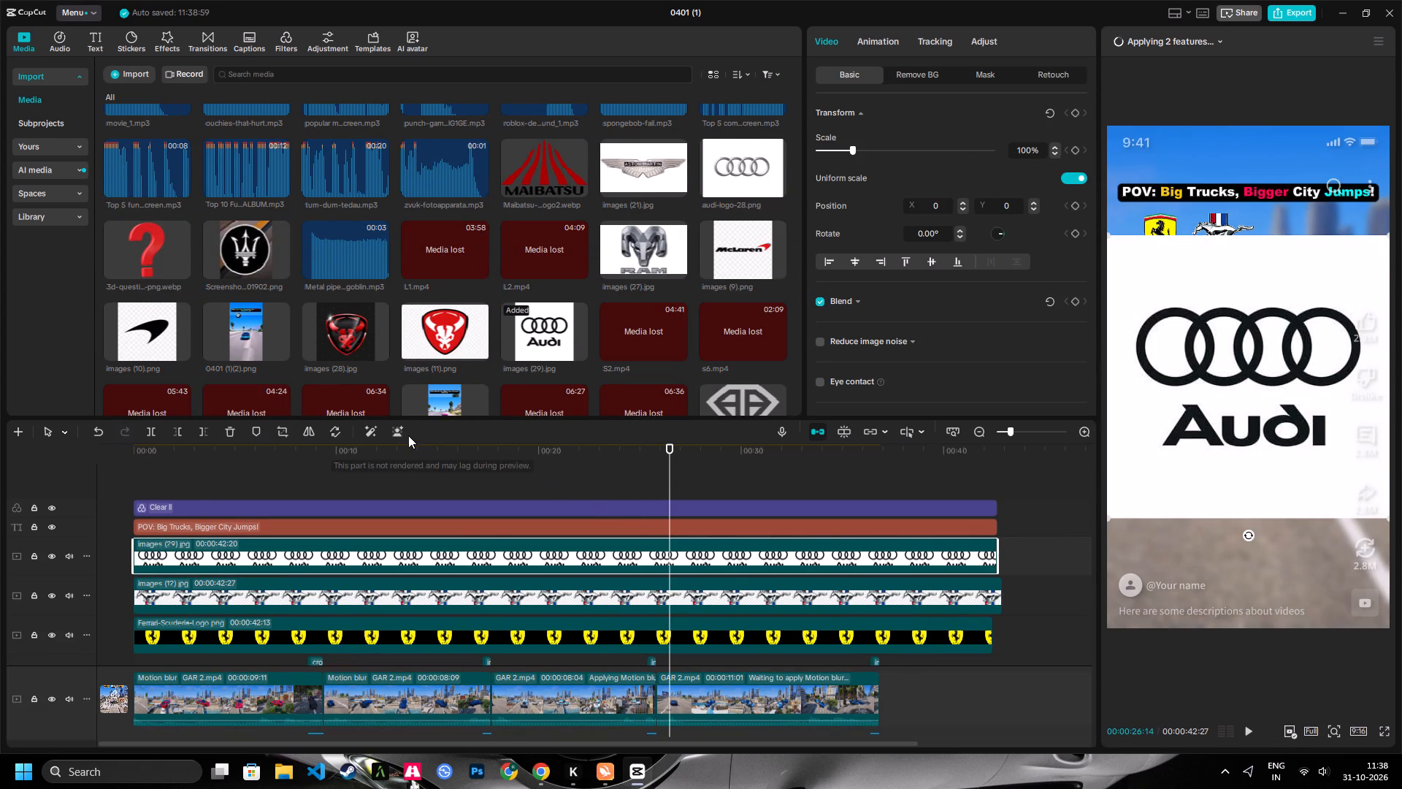
# Remove the Audi logo's white background, scale it to 26% and place it beside the Mustang logo at about X 290, Y 1091.
pyautogui.click(402, 432)
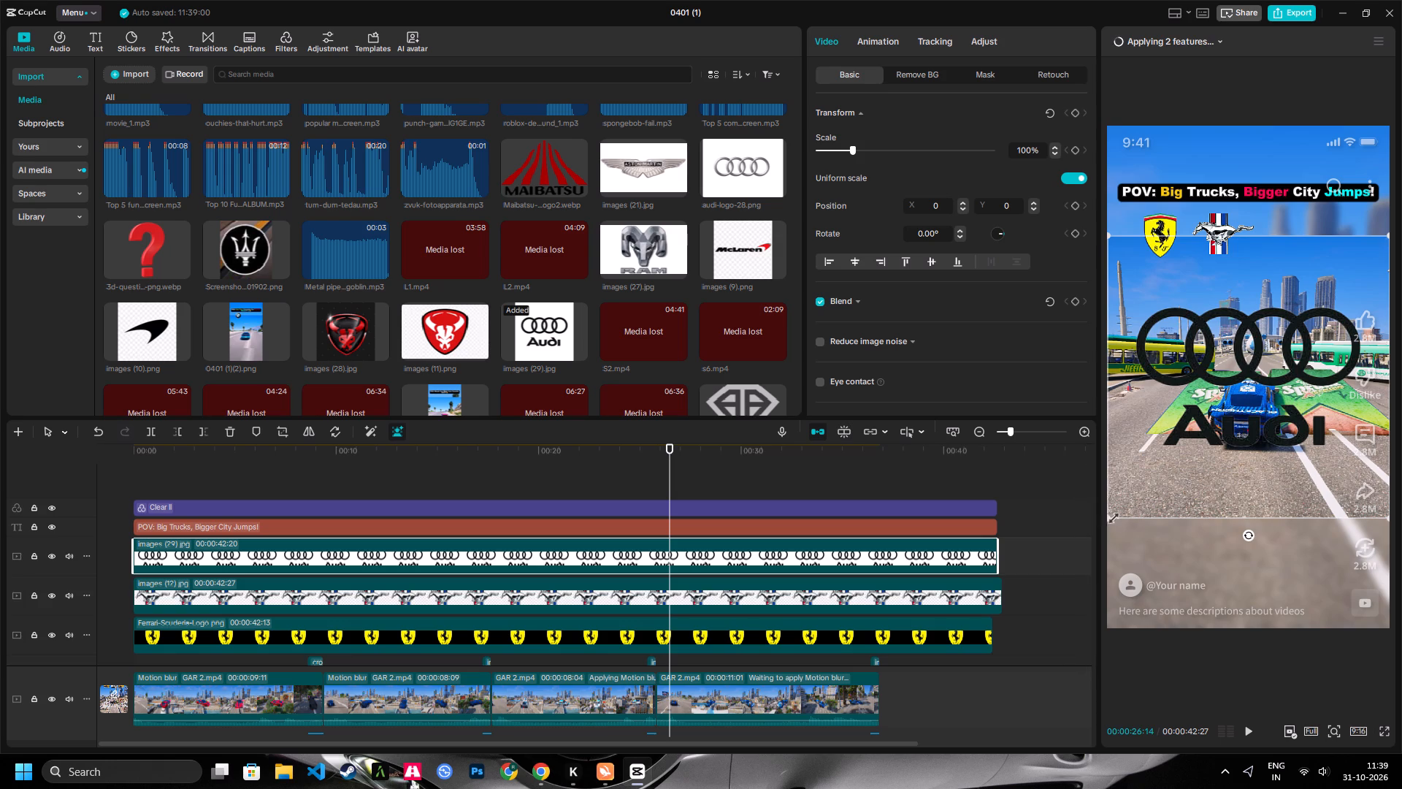
pyautogui.moveTo(1111, 516); pyautogui.dragTo(1257, 381)
pyautogui.moveTo(1247, 394); pyautogui.dragTo(1279, 245)
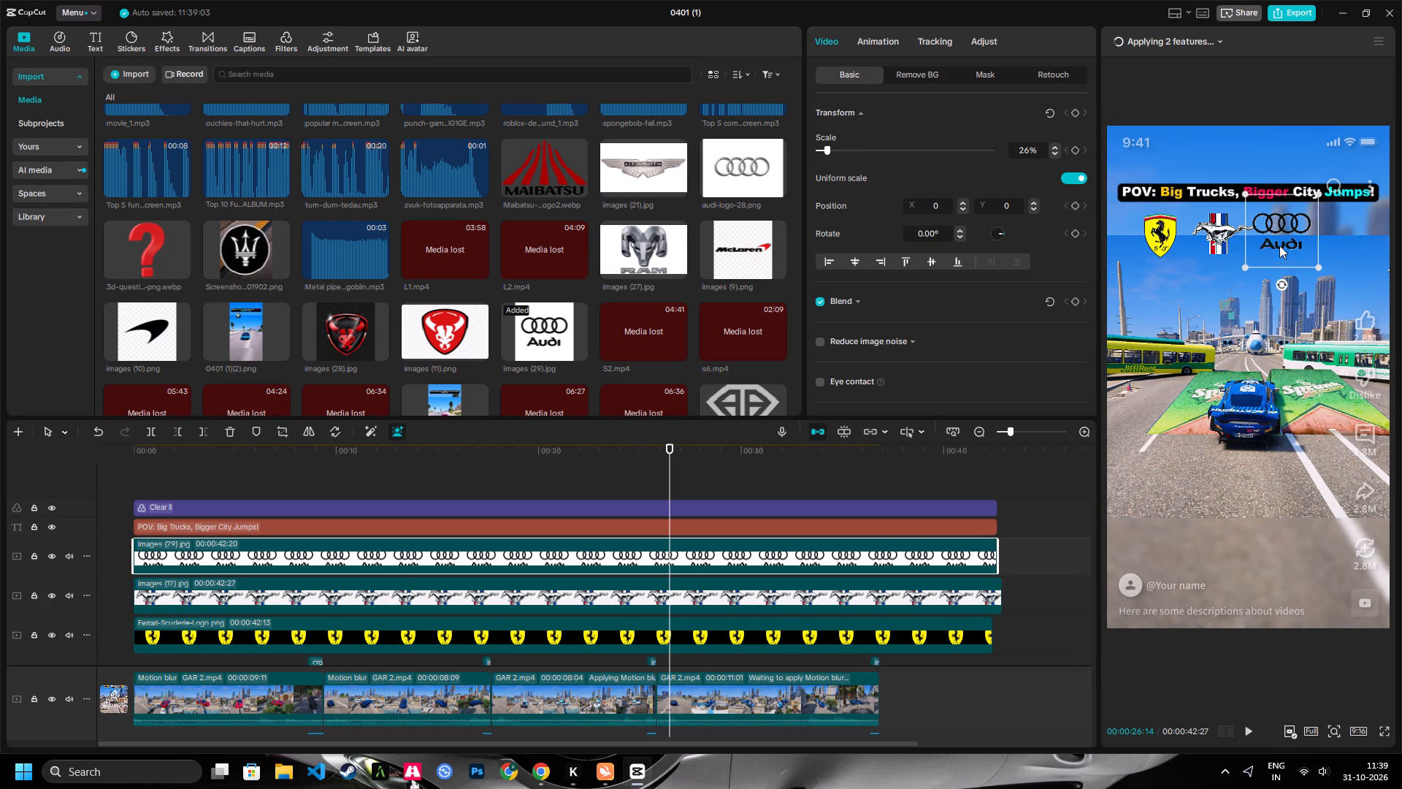
pyautogui.moveTo(1279, 245); pyautogui.dragTo(1285, 252)
# Add the Aston Martin logo, images (21).jpg, at the timeline start above the Audi logo layer and extend it to about 00:00:42:18.
pyautogui.moveTo(790, 452); pyautogui.dragTo(793, 454)
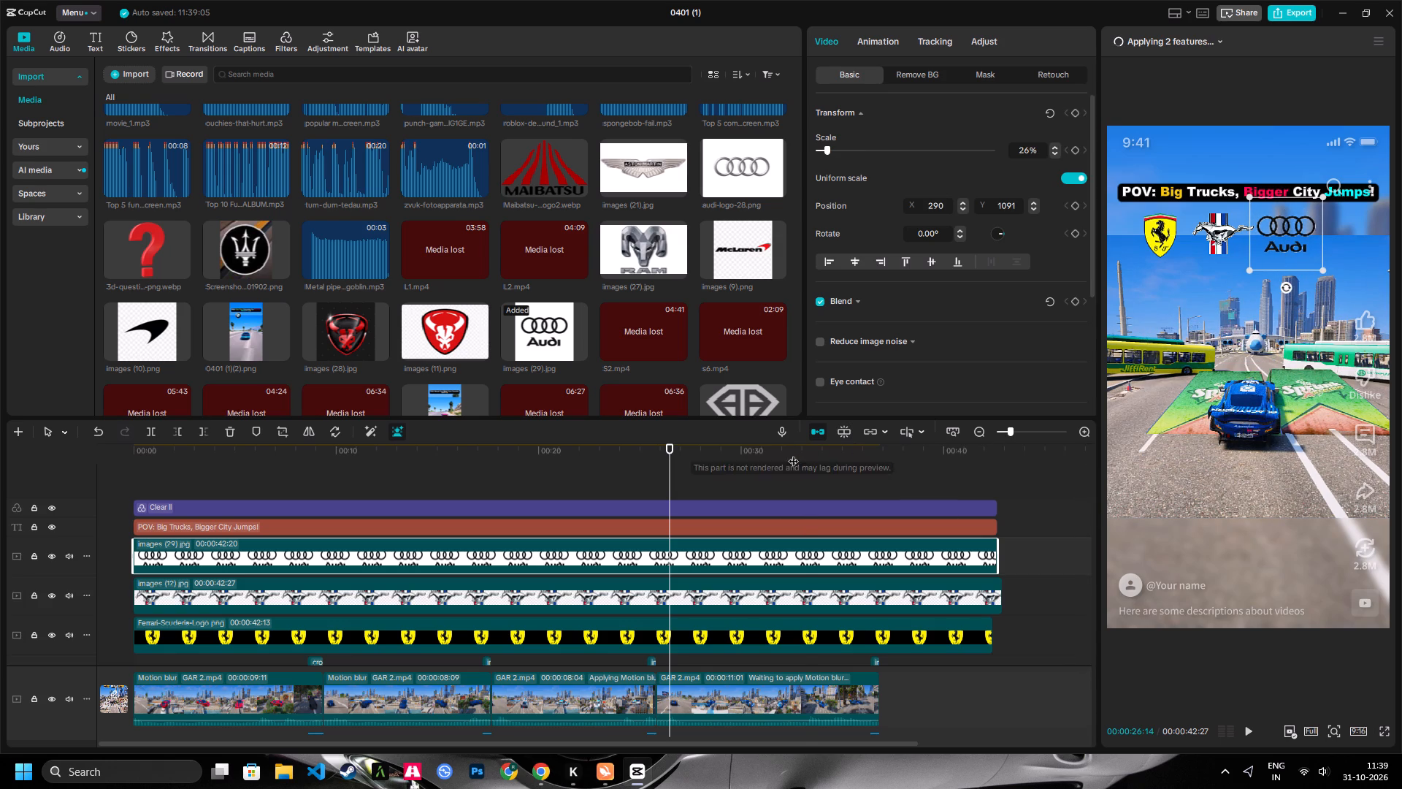
pyautogui.moveTo(793, 454); pyautogui.dragTo(809, 464)
pyautogui.scroll(2, 524, 304)
pyautogui.scroll(-4, 524, 304)
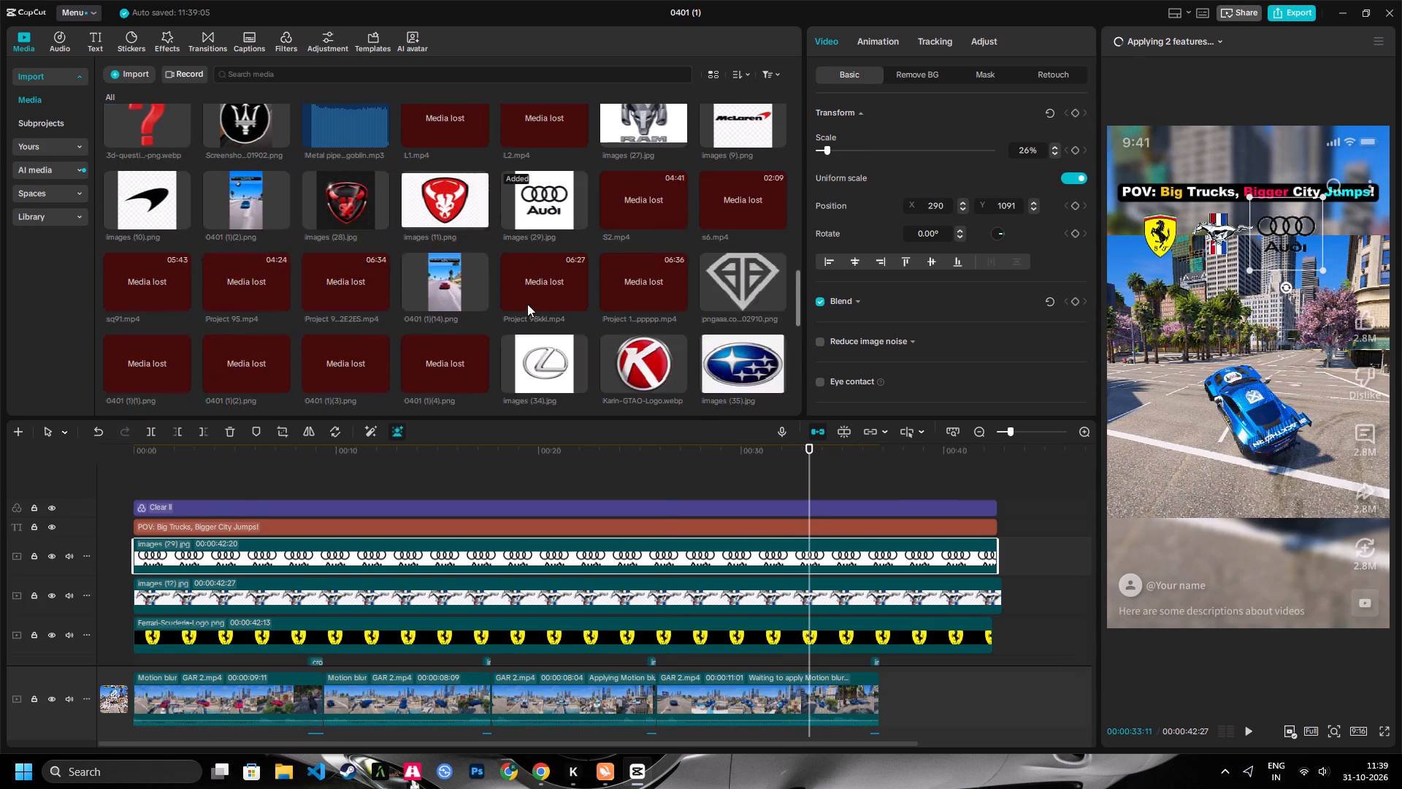
pyautogui.scroll(4, 527, 304)
pyautogui.moveTo(631, 311); pyautogui.dragTo(118, 480)
pyautogui.moveTo(237, 553); pyautogui.dragTo(995, 530)
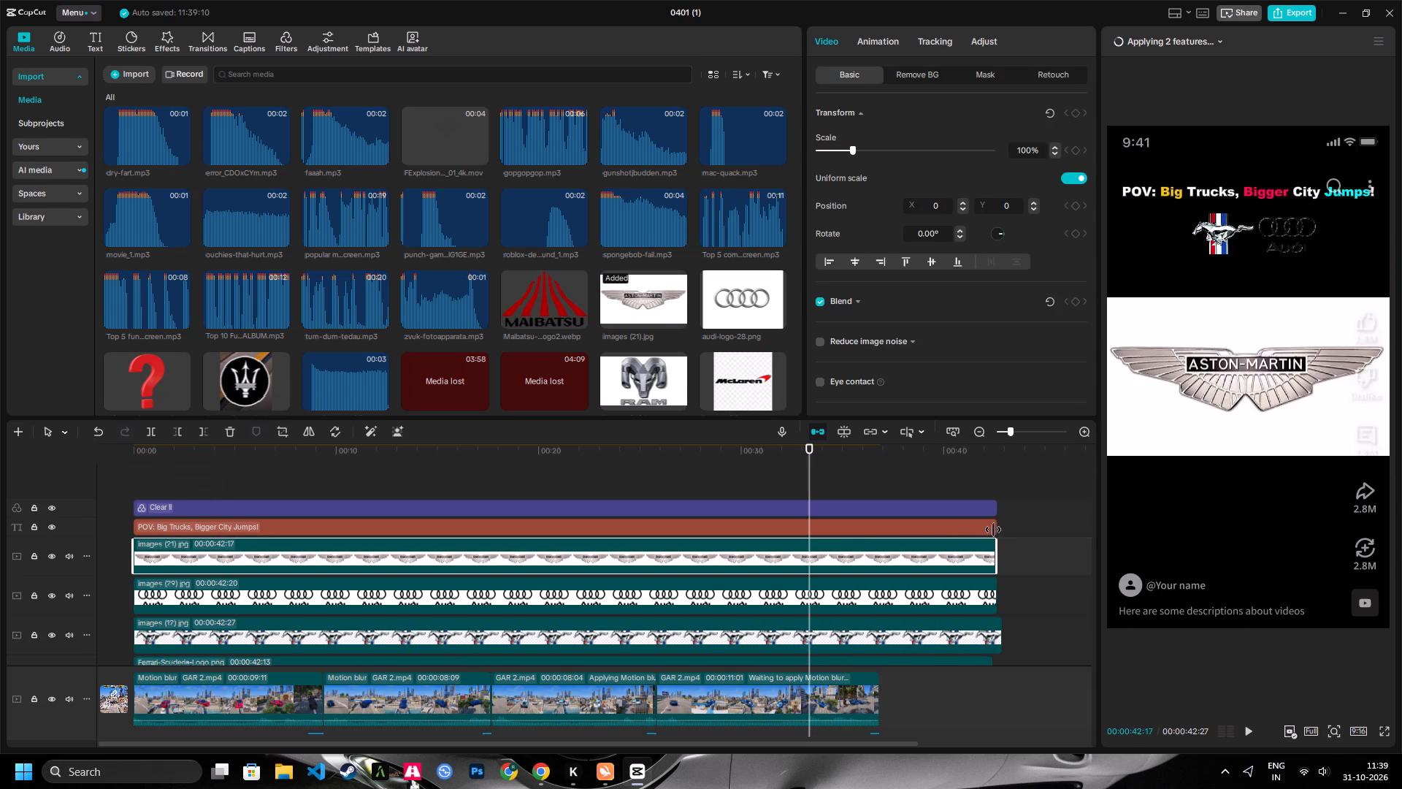
# Remove the Aston Martin logo's white background, scale it to 42% and move it to about X 349, Y 441.
pyautogui.click(402, 436)
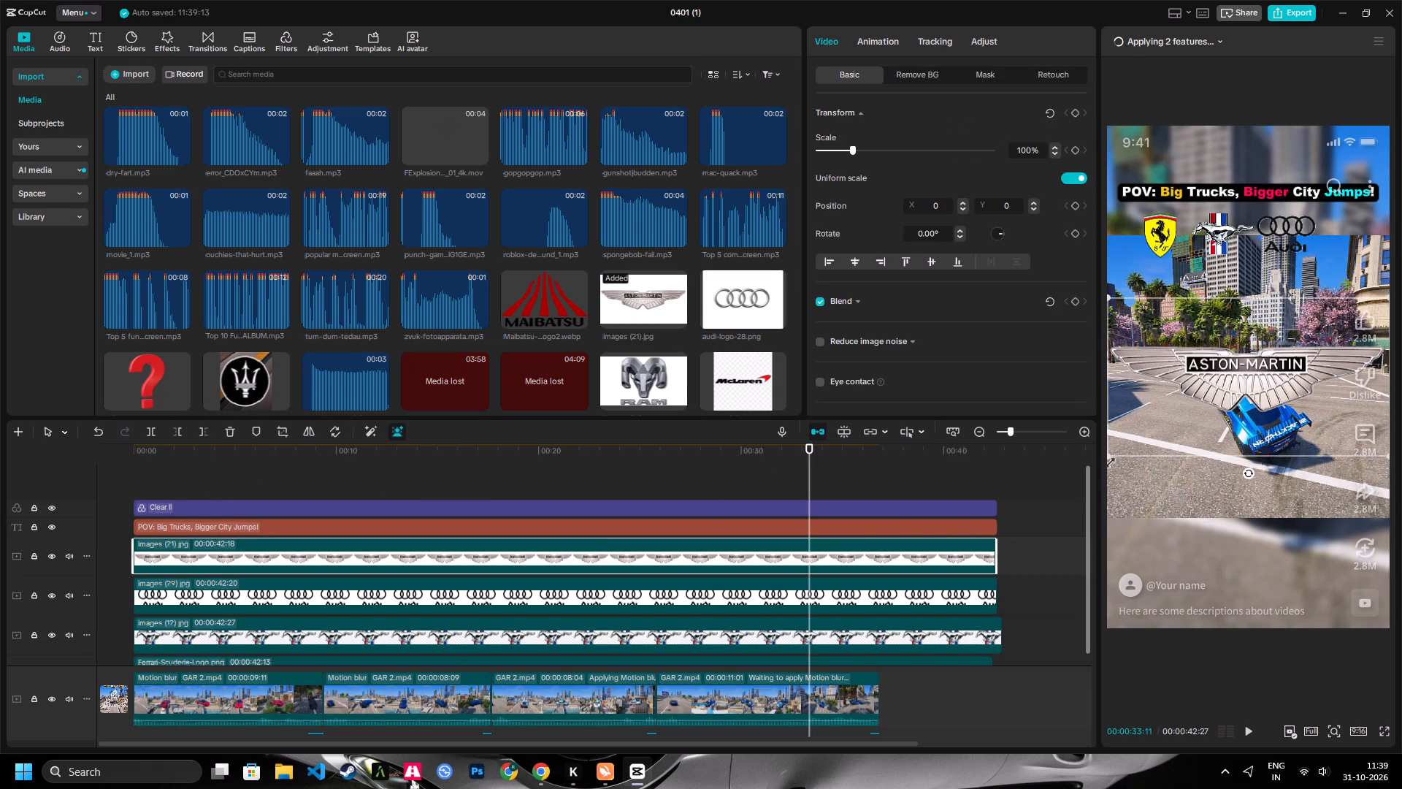
pyautogui.moveTo(1108, 456); pyautogui.dragTo(1211, 409)
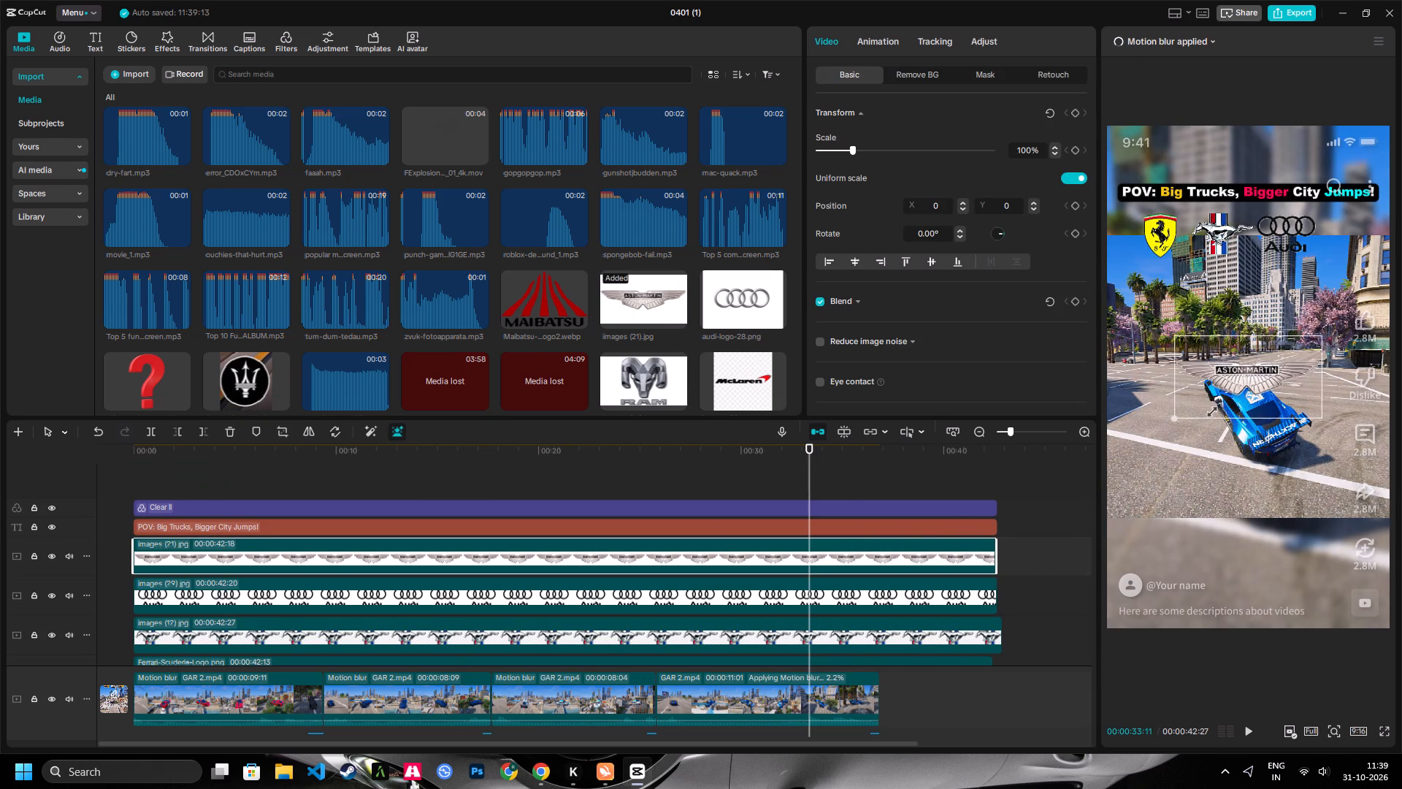
pyautogui.moveTo(1211, 409); pyautogui.dragTo(1229, 395)
pyautogui.moveTo(1227, 384); pyautogui.dragTo(1273, 327)
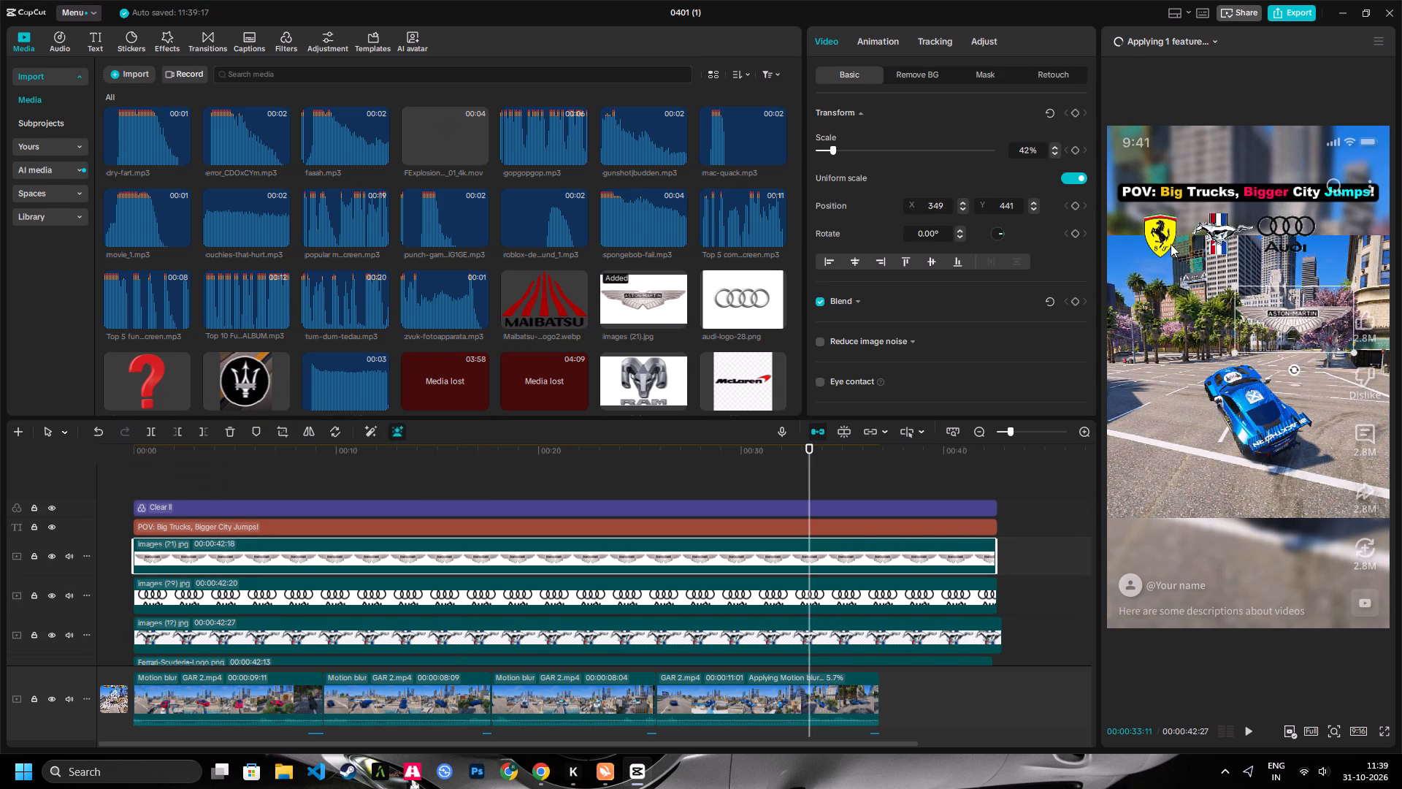
# Shift the logos towards the frame's left edge: Ferrari to about X -775, Y 1083, Mustang to X -349, Y 1111, Audi to X 95, Y 1111.
pyautogui.click(1165, 232)
pyautogui.moveTo(1162, 233); pyautogui.dragTo(1149, 233)
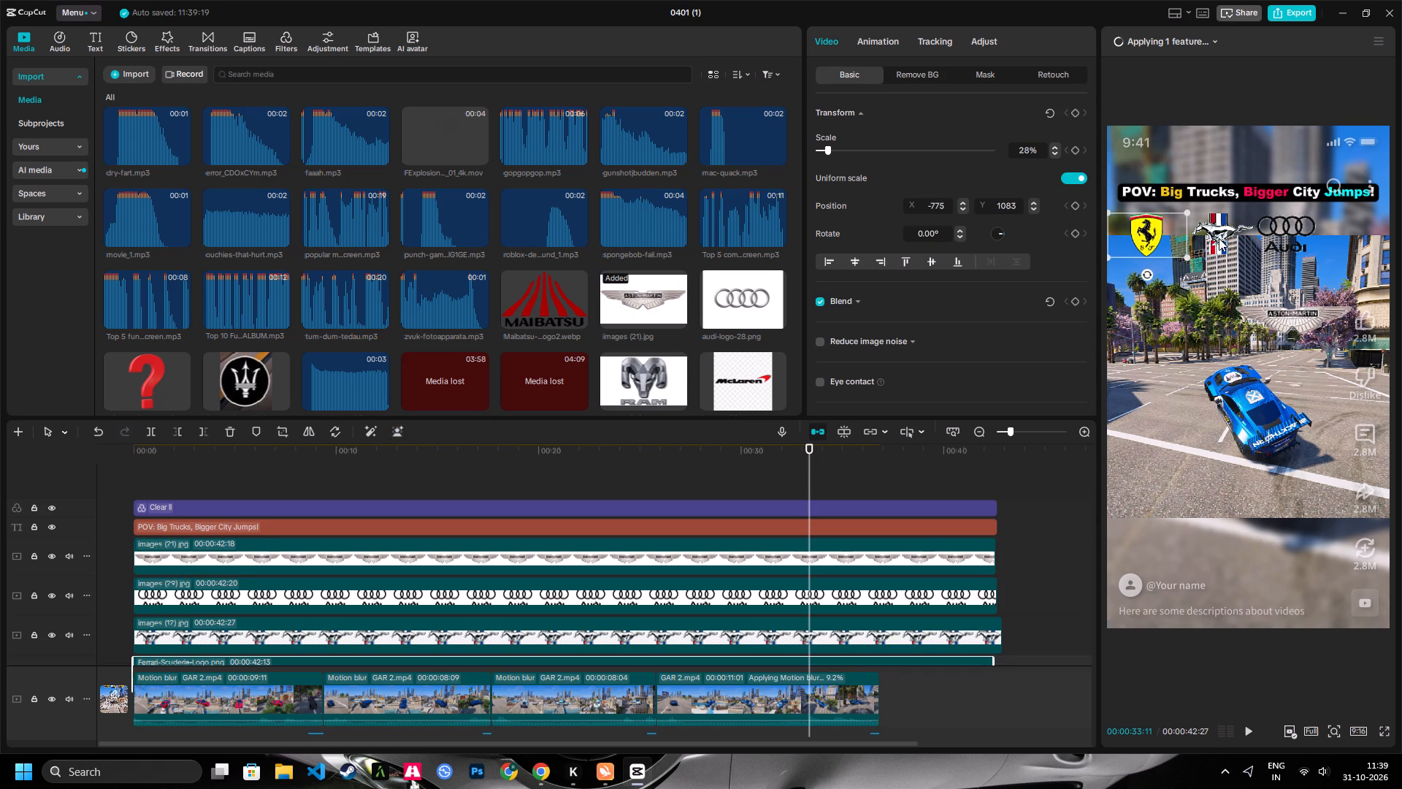
pyautogui.click(1219, 238)
pyautogui.moveTo(1224, 237); pyautogui.dragTo(1202, 237)
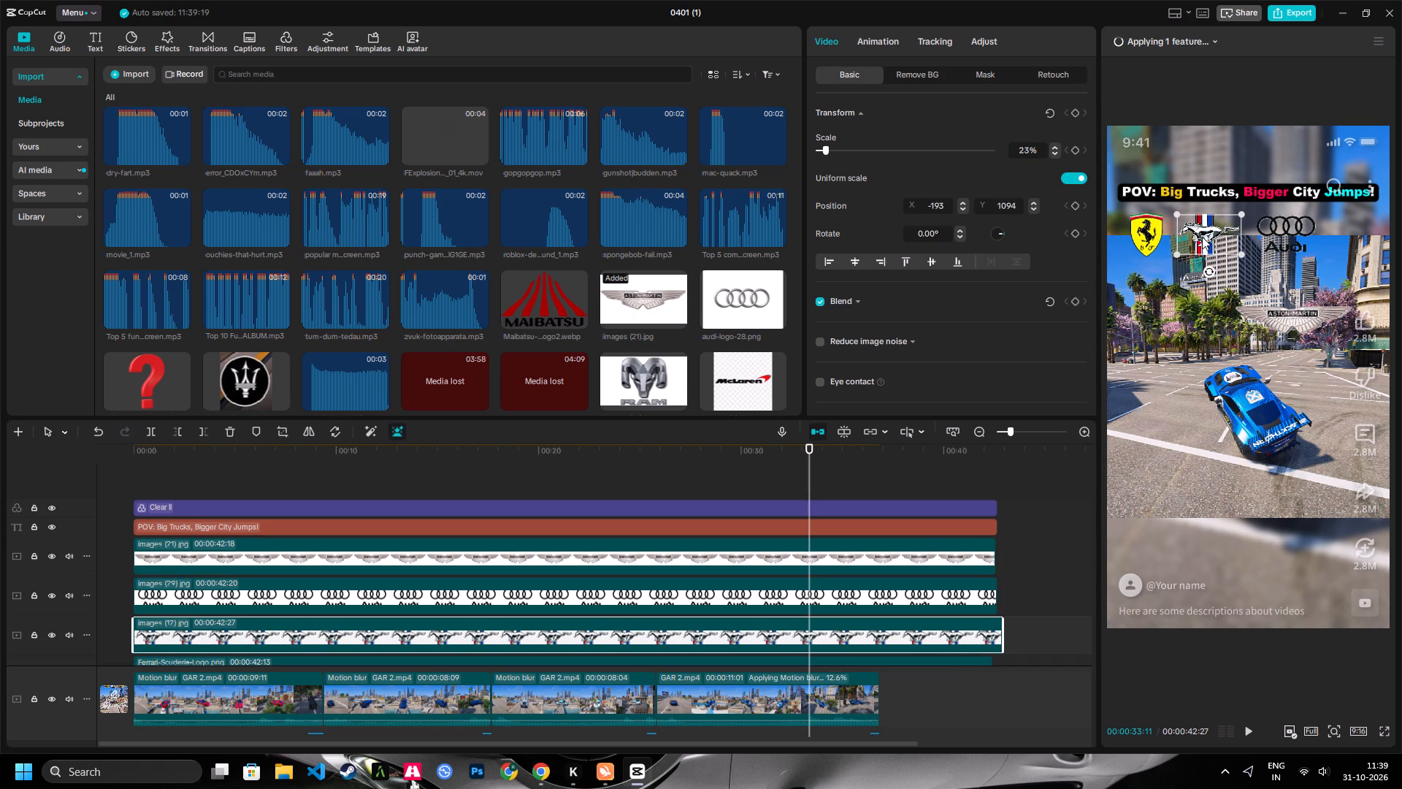
pyautogui.moveTo(1202, 237); pyautogui.dragTo(1203, 235)
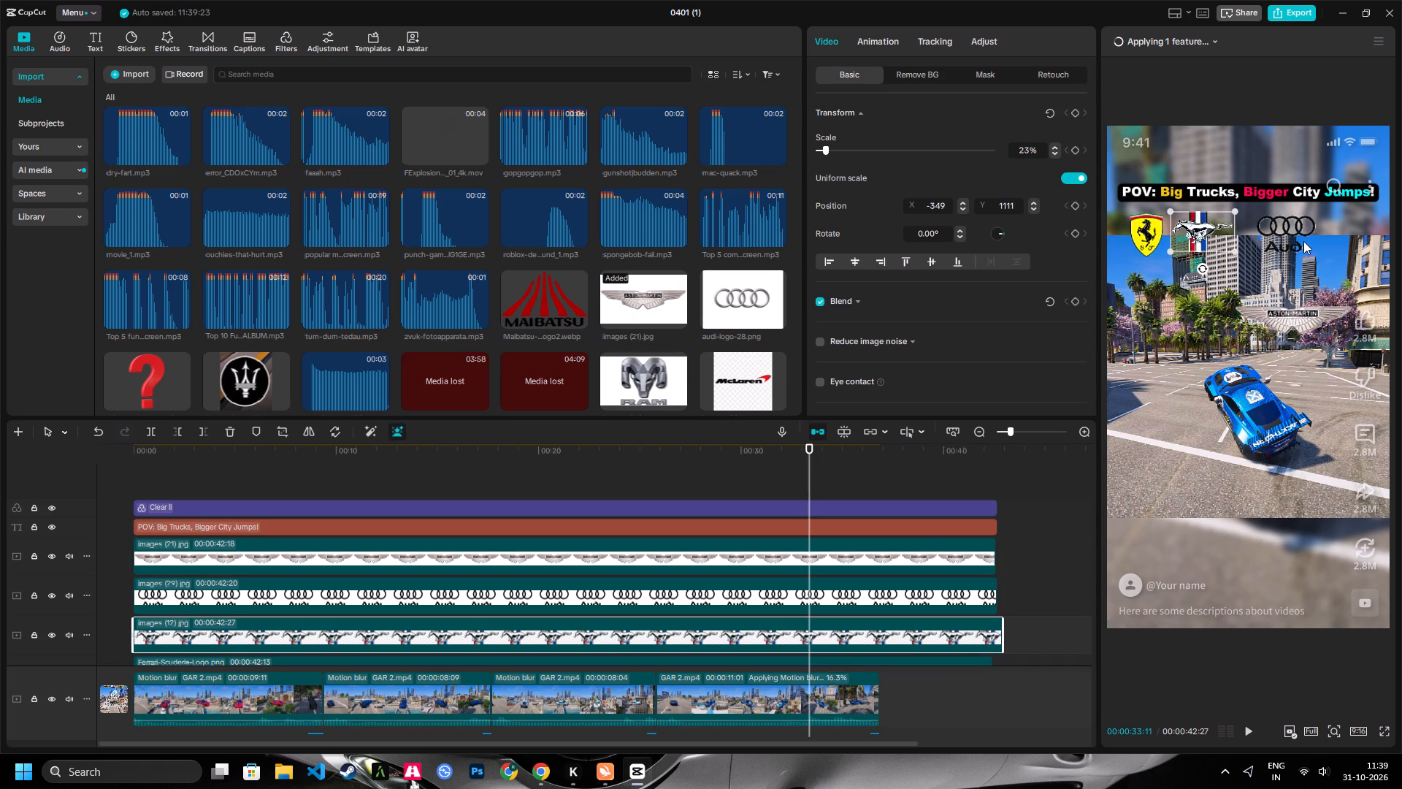
pyautogui.click(1303, 241)
pyautogui.moveTo(1302, 241); pyautogui.dragTo(1276, 239)
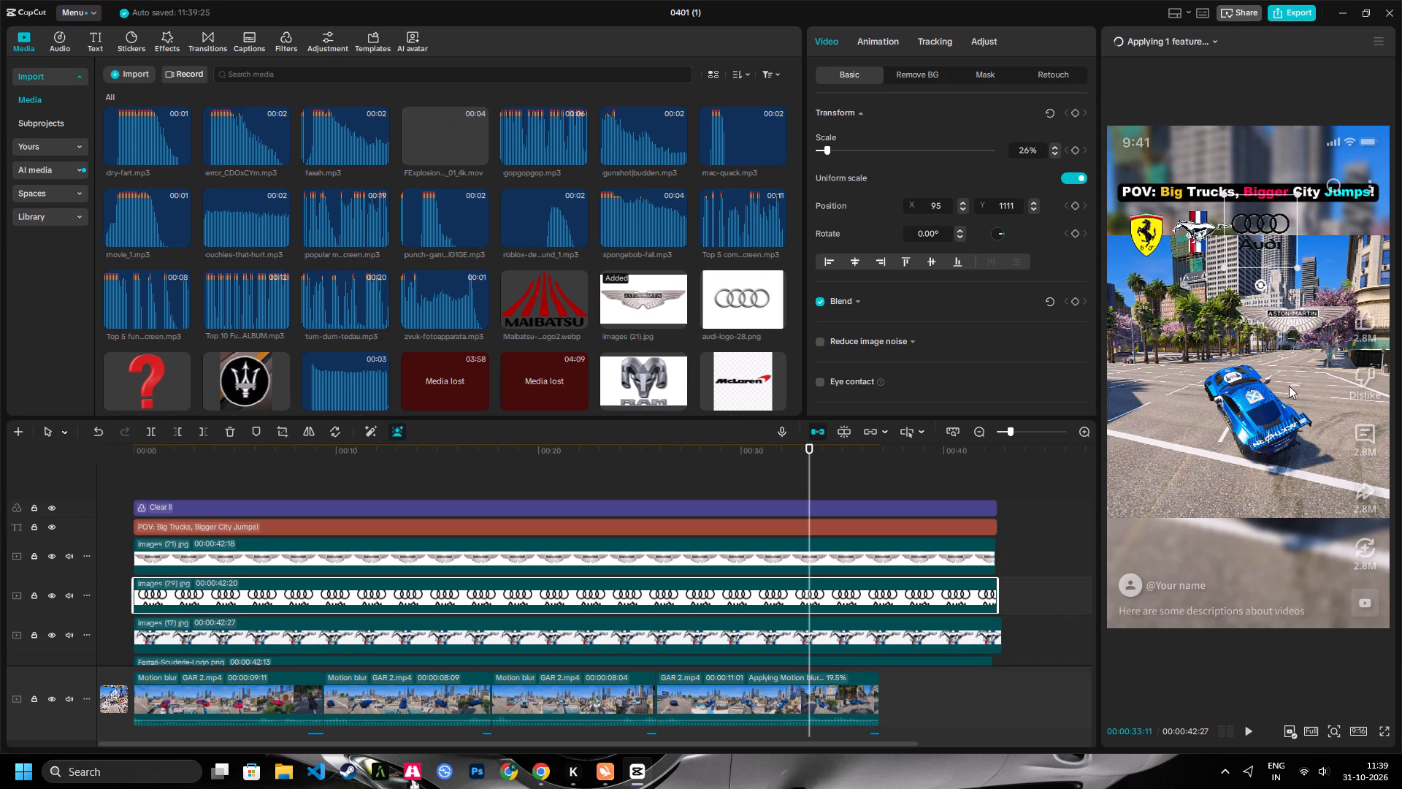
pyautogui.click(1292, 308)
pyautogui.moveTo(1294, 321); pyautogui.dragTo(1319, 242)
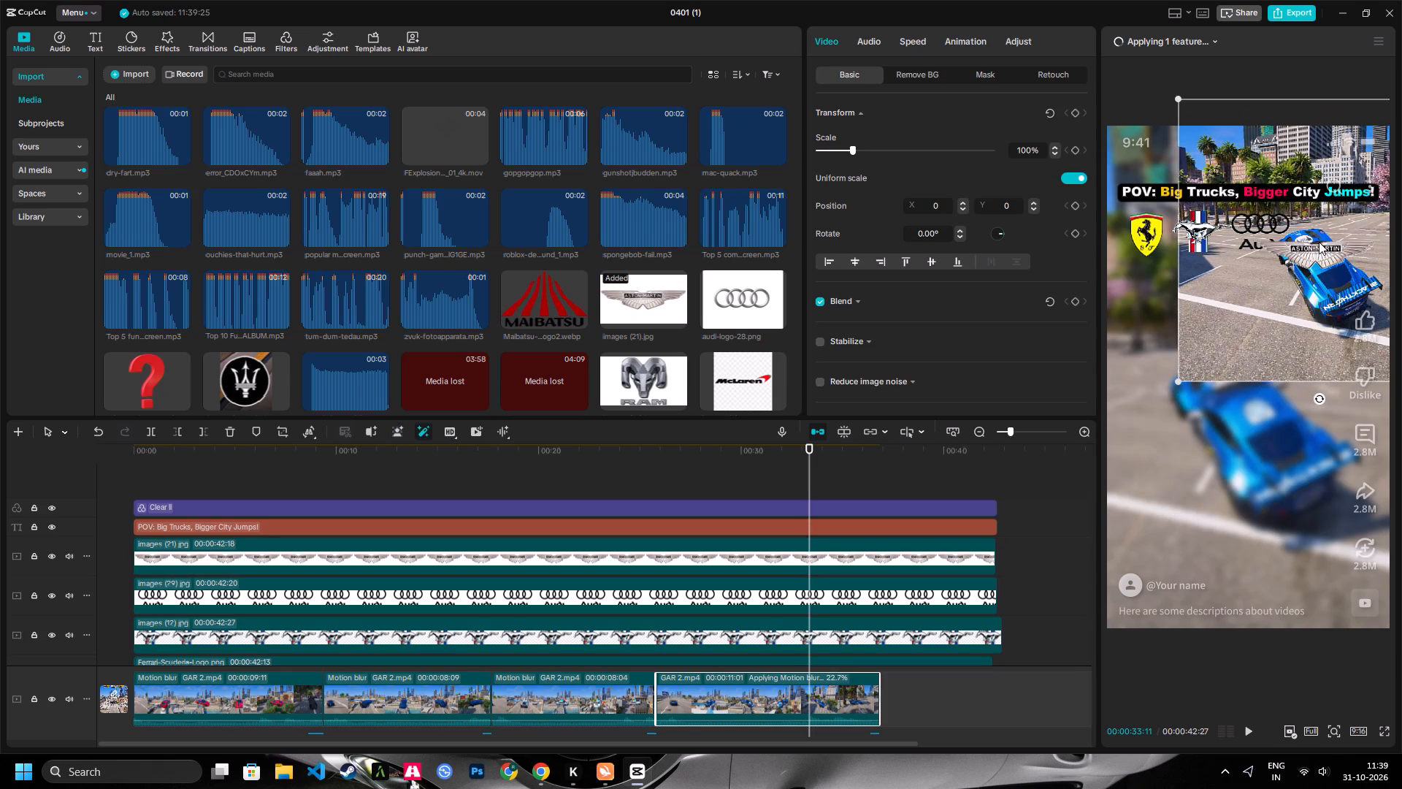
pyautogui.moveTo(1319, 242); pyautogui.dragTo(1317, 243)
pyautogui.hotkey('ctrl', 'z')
# Scale the Aston Martin logo to 35%, place it at about X 702, Y 1083, and nudge the Audi logo to about X 106, Y 1119.
pyautogui.click(1309, 304)
pyautogui.click(1308, 312)
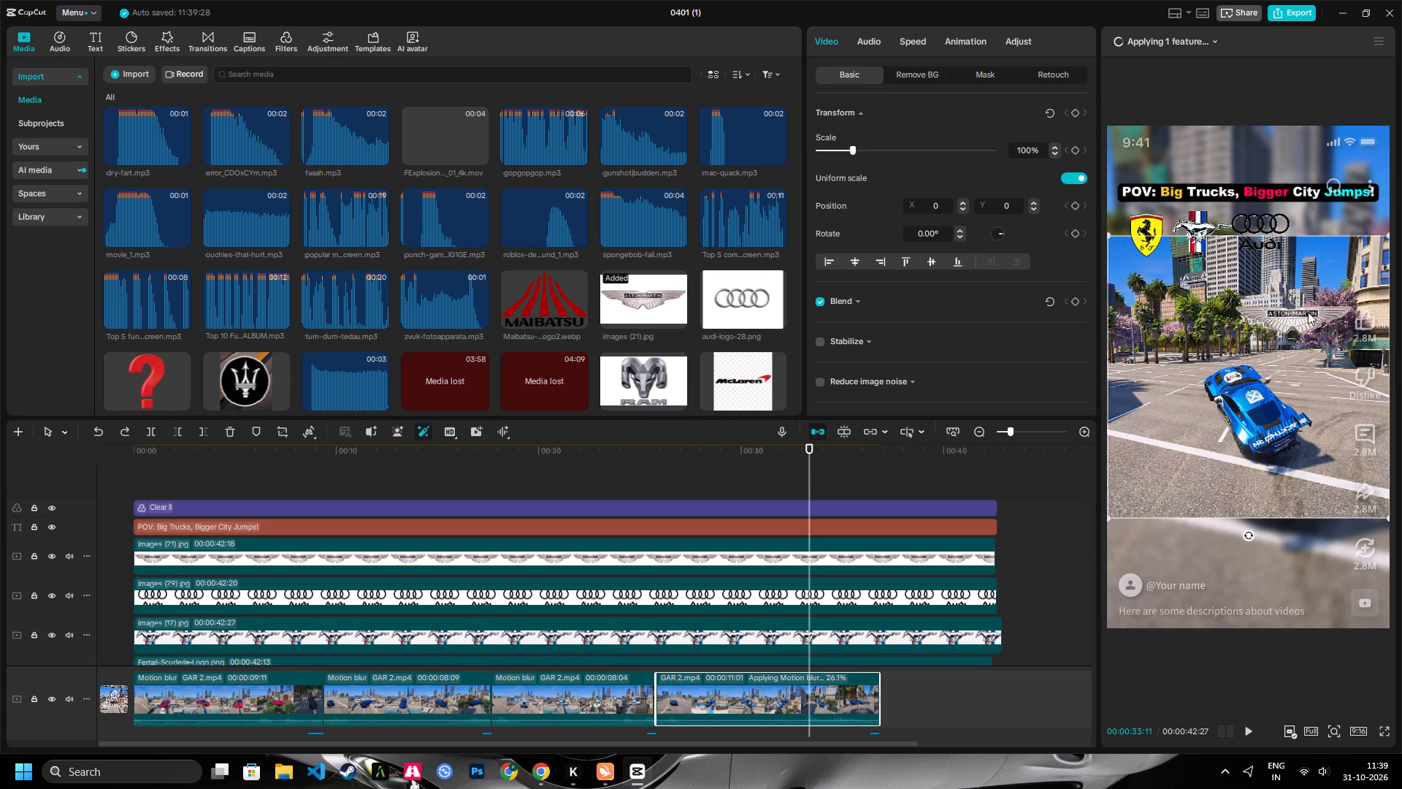
pyautogui.click(1307, 317)
pyautogui.moveTo(1299, 320); pyautogui.dragTo(1317, 243)
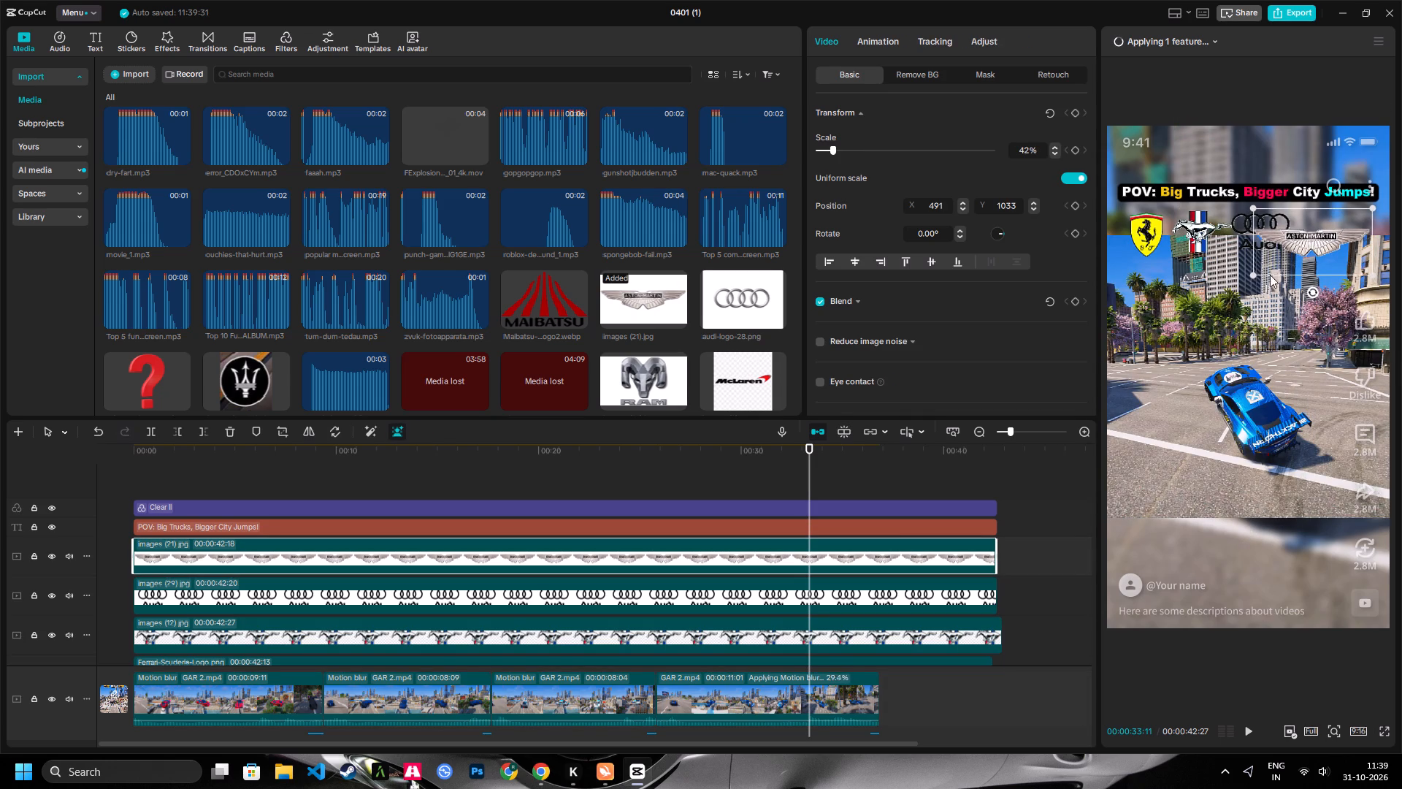
pyautogui.moveTo(1257, 276); pyautogui.dragTo(1269, 266)
pyautogui.moveTo(1287, 254); pyautogui.dragTo(1304, 240)
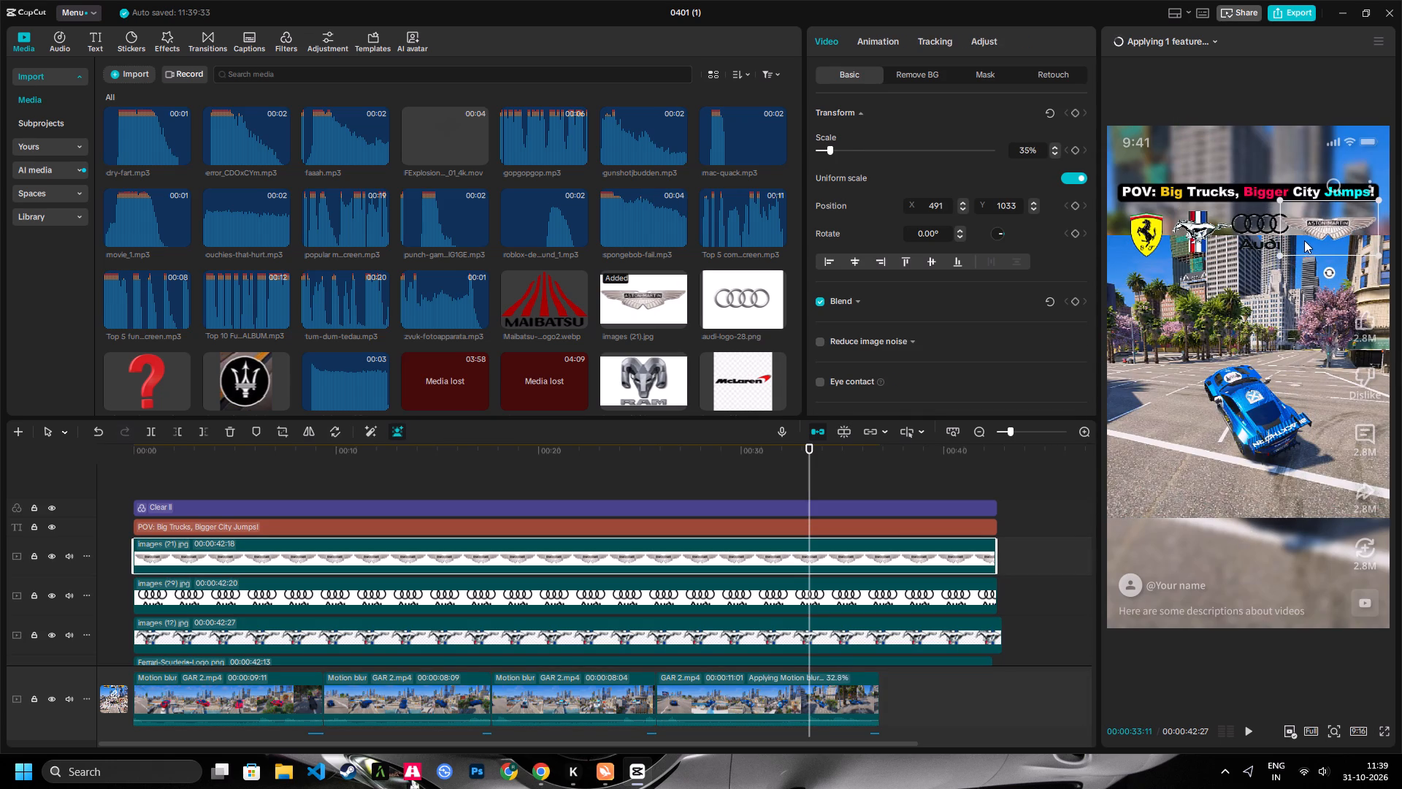
pyautogui.moveTo(1304, 240); pyautogui.dragTo(1314, 244)
pyautogui.click(1257, 236)
pyautogui.click(1268, 227)
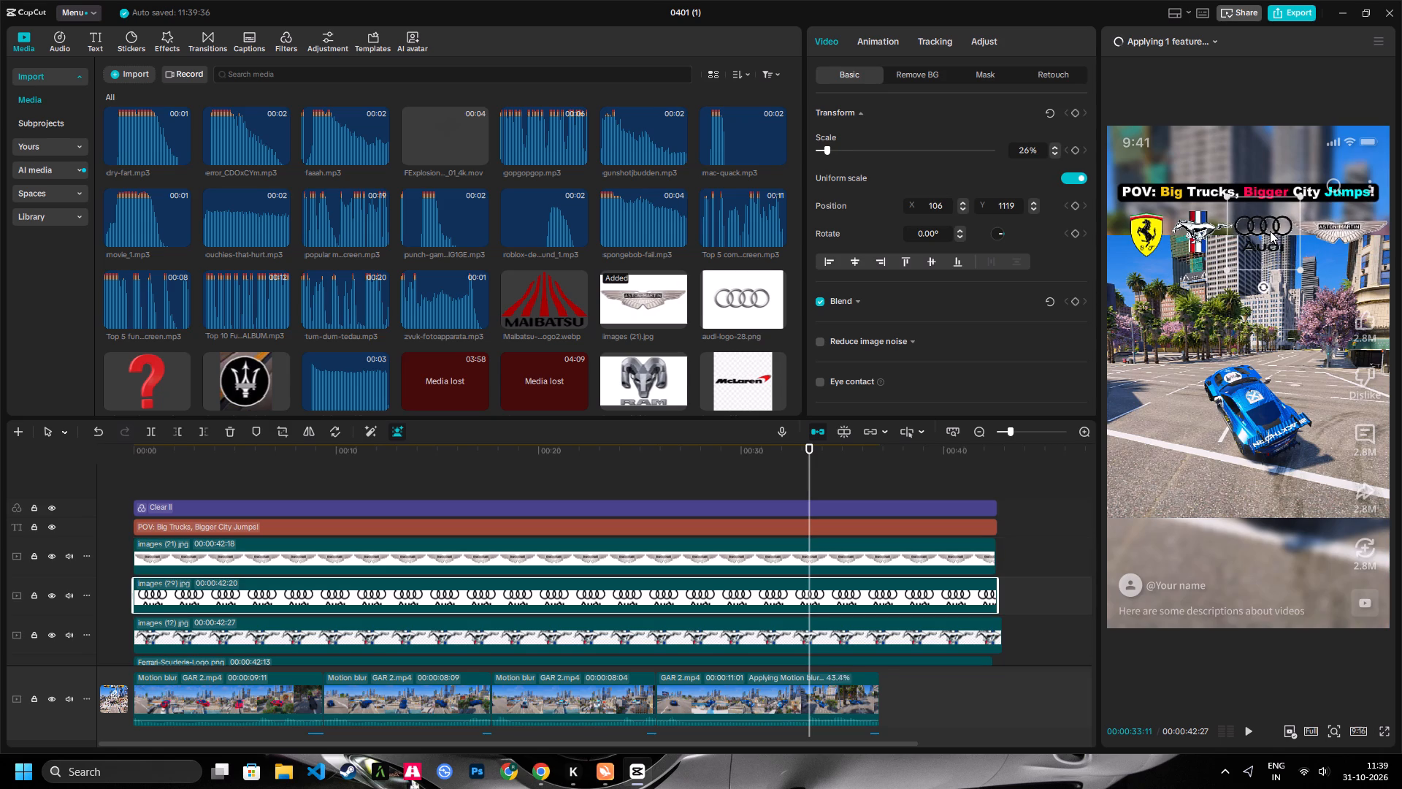
pyautogui.click(1339, 240)
pyautogui.click(1341, 235)
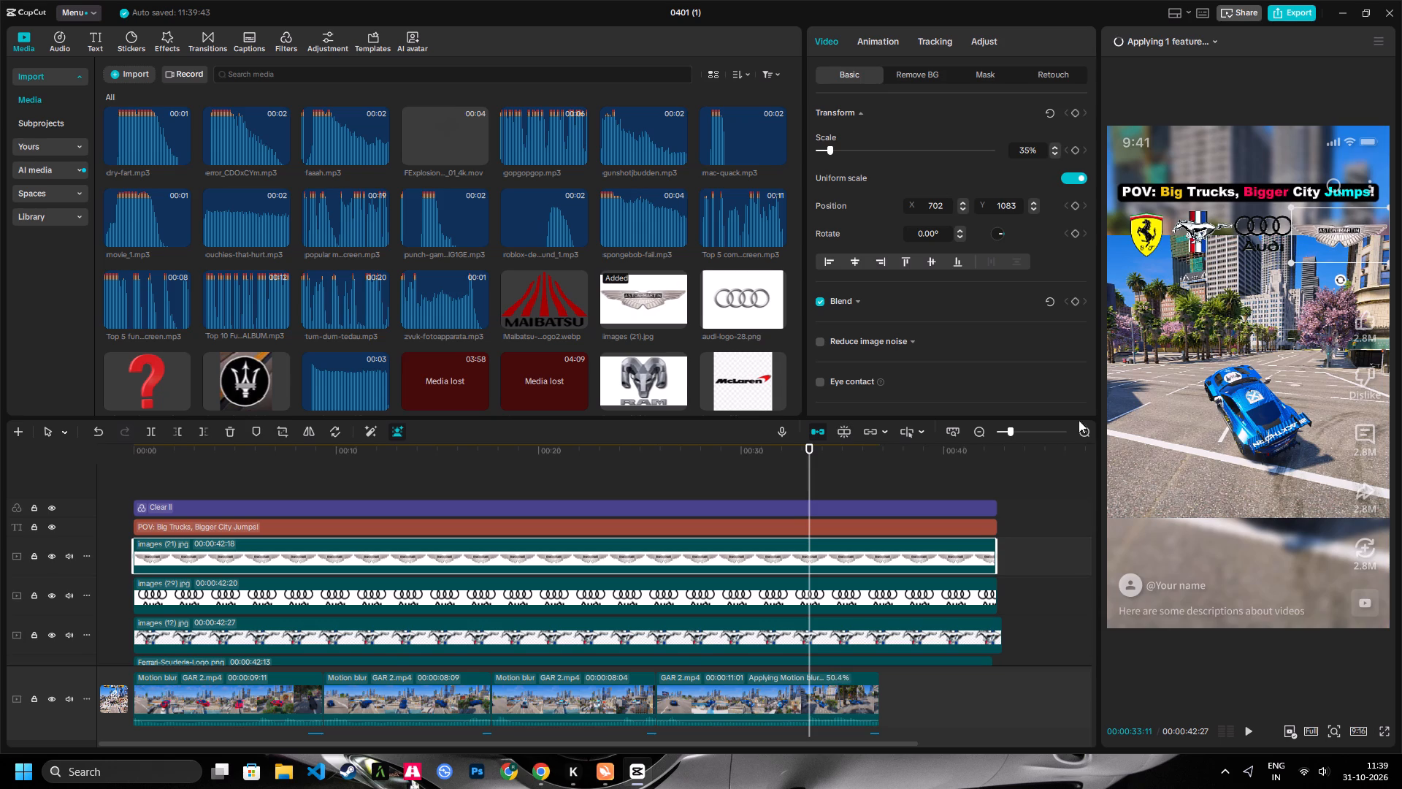
pyautogui.scroll(-4, 935, 501)
pyautogui.moveTo(887, 451); pyautogui.dragTo(881, 456)
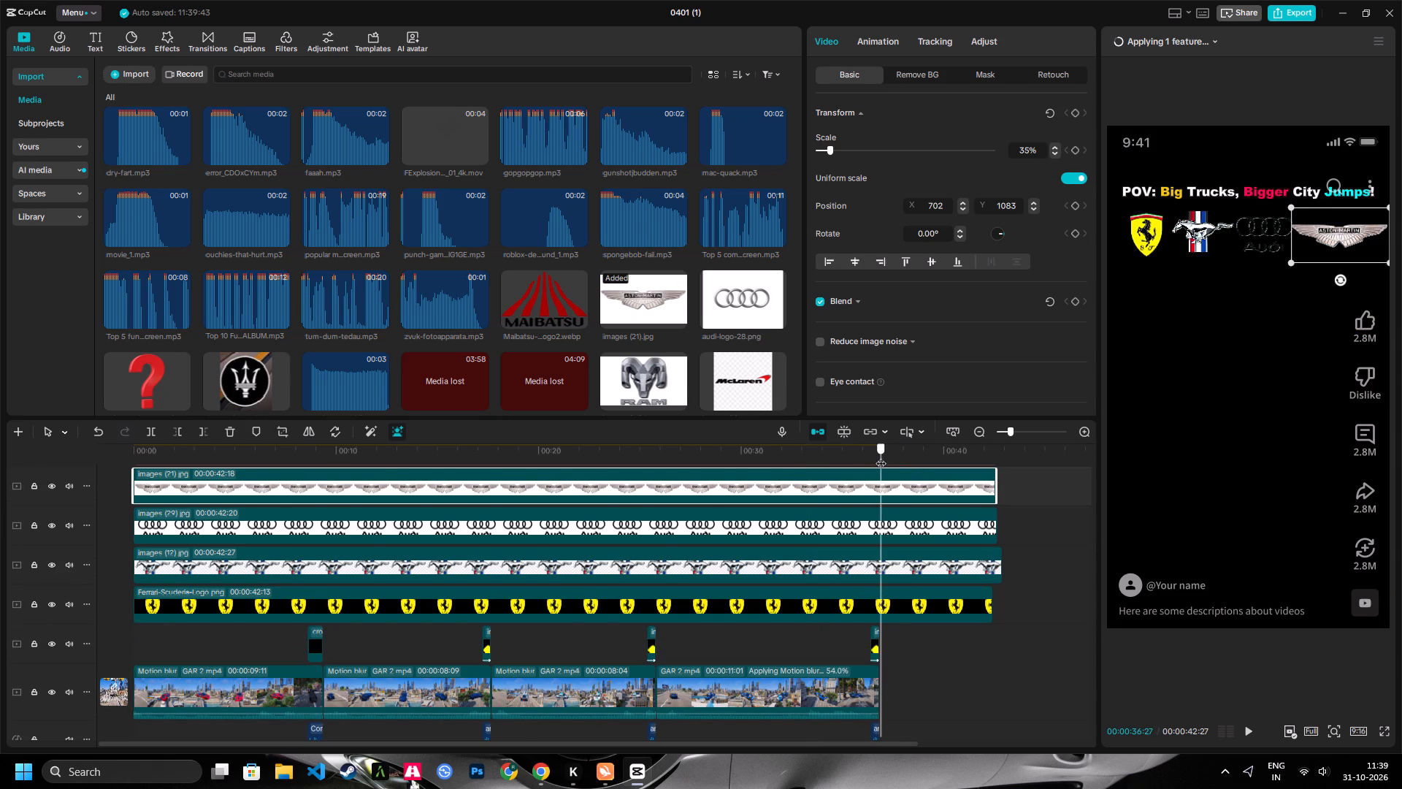
pyautogui.moveTo(881, 456); pyautogui.dragTo(876, 463)
pyautogui.moveTo(1010, 432); pyautogui.dragTo(1030, 430)
pyautogui.press('Right')
pyautogui.press('Right')
pyautogui.press('Right')
pyautogui.press('Right')
pyautogui.press('Right')
pyautogui.press('Right')
pyautogui.press('Right')
pyautogui.press('Right')
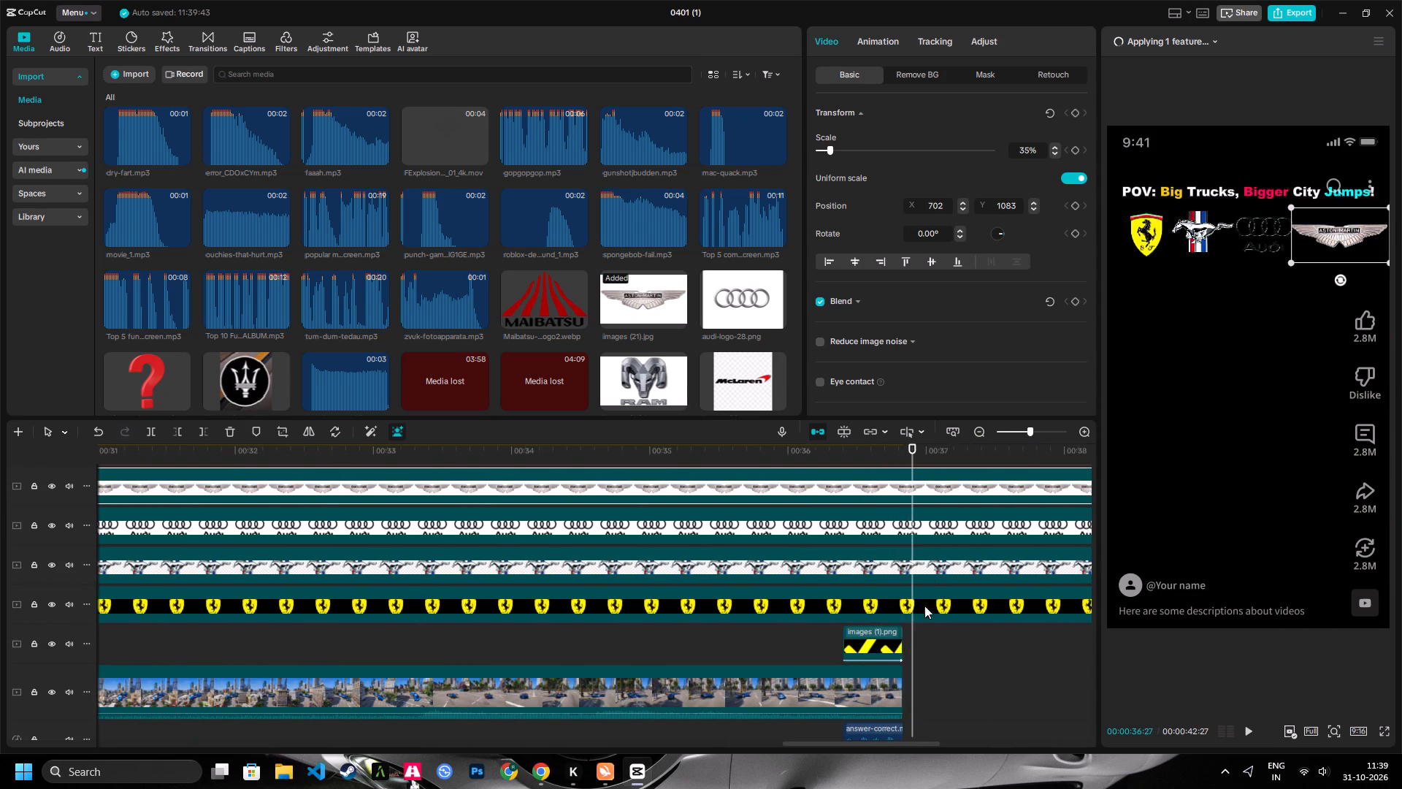
pyautogui.press('Left')
pyautogui.press('Left')
pyautogui.moveTo(932, 679); pyautogui.dragTo(924, 383)
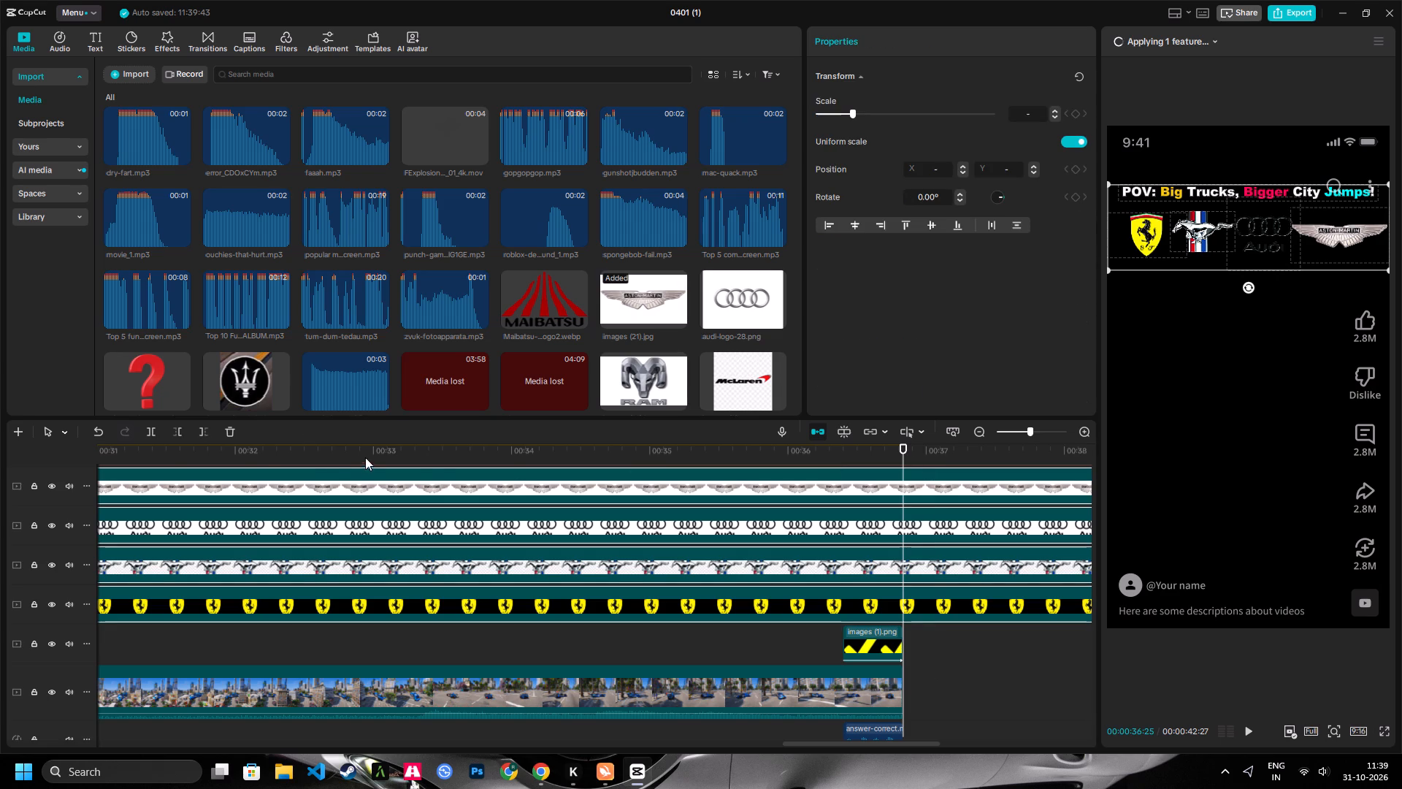
pyautogui.click(192, 431)
pyautogui.hotkey('shift', 'z')
pyautogui.keyDown('shift'); pyautogui.click(197, 428); pyautogui.keyUp('shift')
pyautogui.write('z')
pyautogui.press('space')
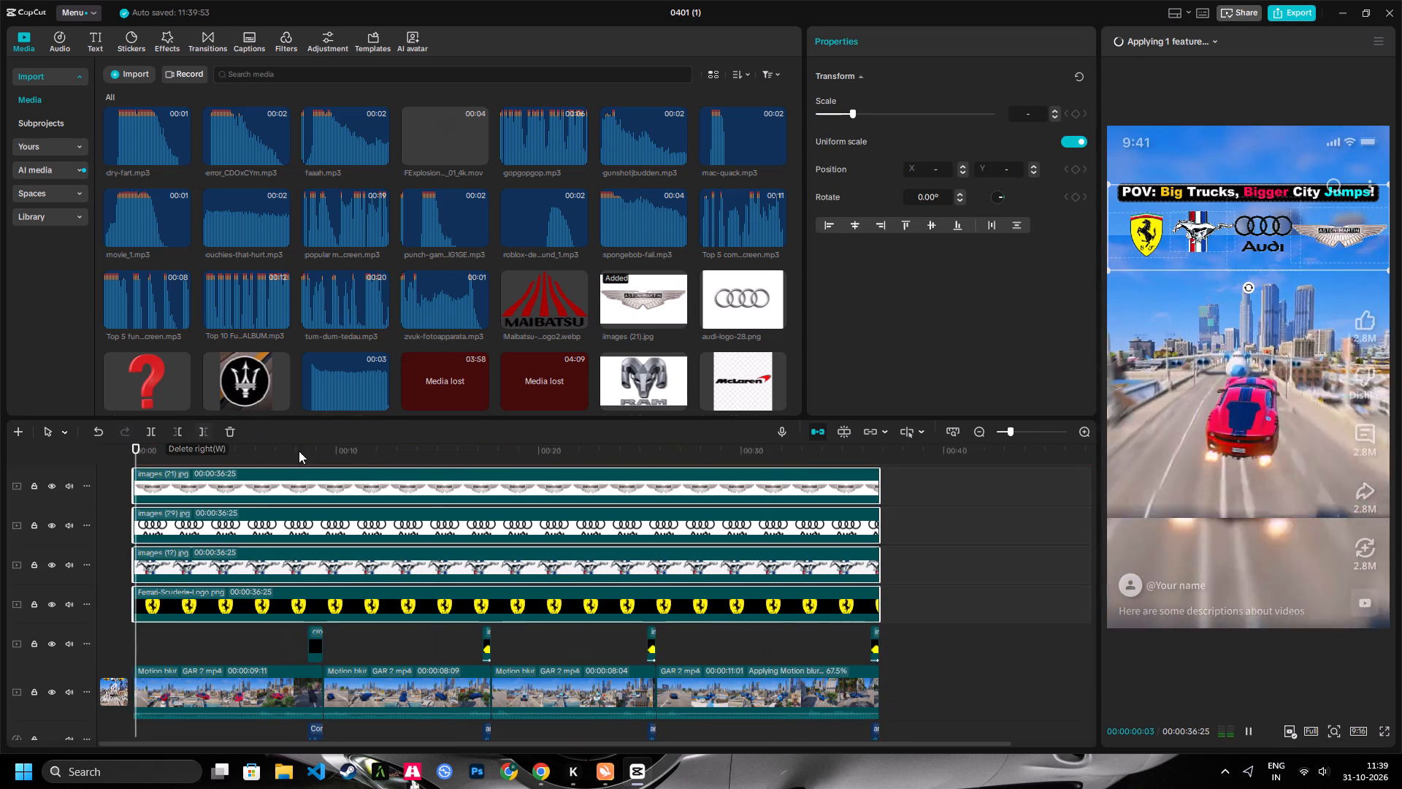
pyautogui.scroll(3, 432, 499)
pyautogui.scroll(-6, 432, 499)
pyautogui.scroll(11, 506, 479)
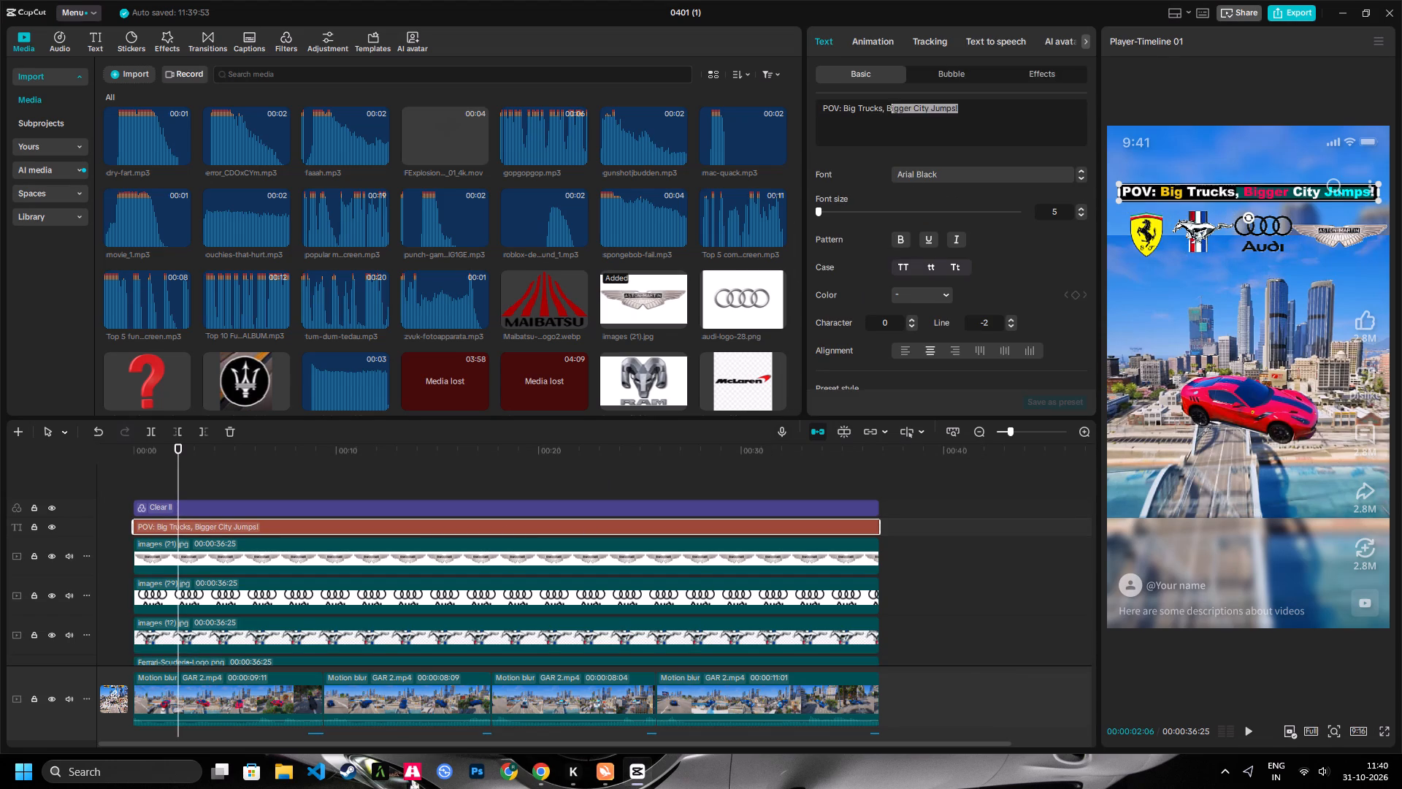
pyautogui.moveTo(879, 109); pyautogui.dragTo(843, 108)
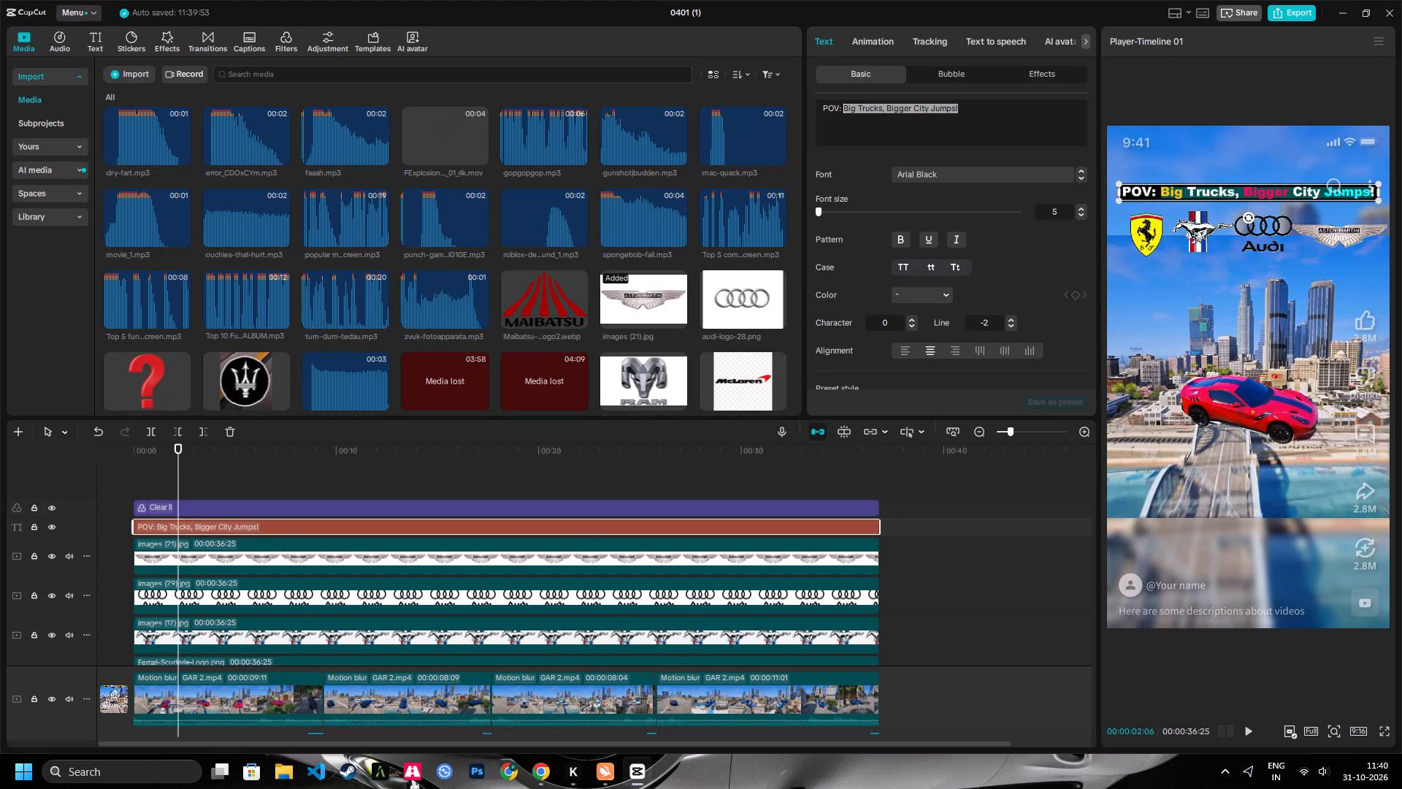
pyautogui.moveTo(843, 108); pyautogui.dragTo(843, 107)
pyautogui.hotkey('ctrl', 'v')
# Colour the word "Choose" in the title yellow, hex F4C70F.
pyautogui.doubleClick(851, 113)
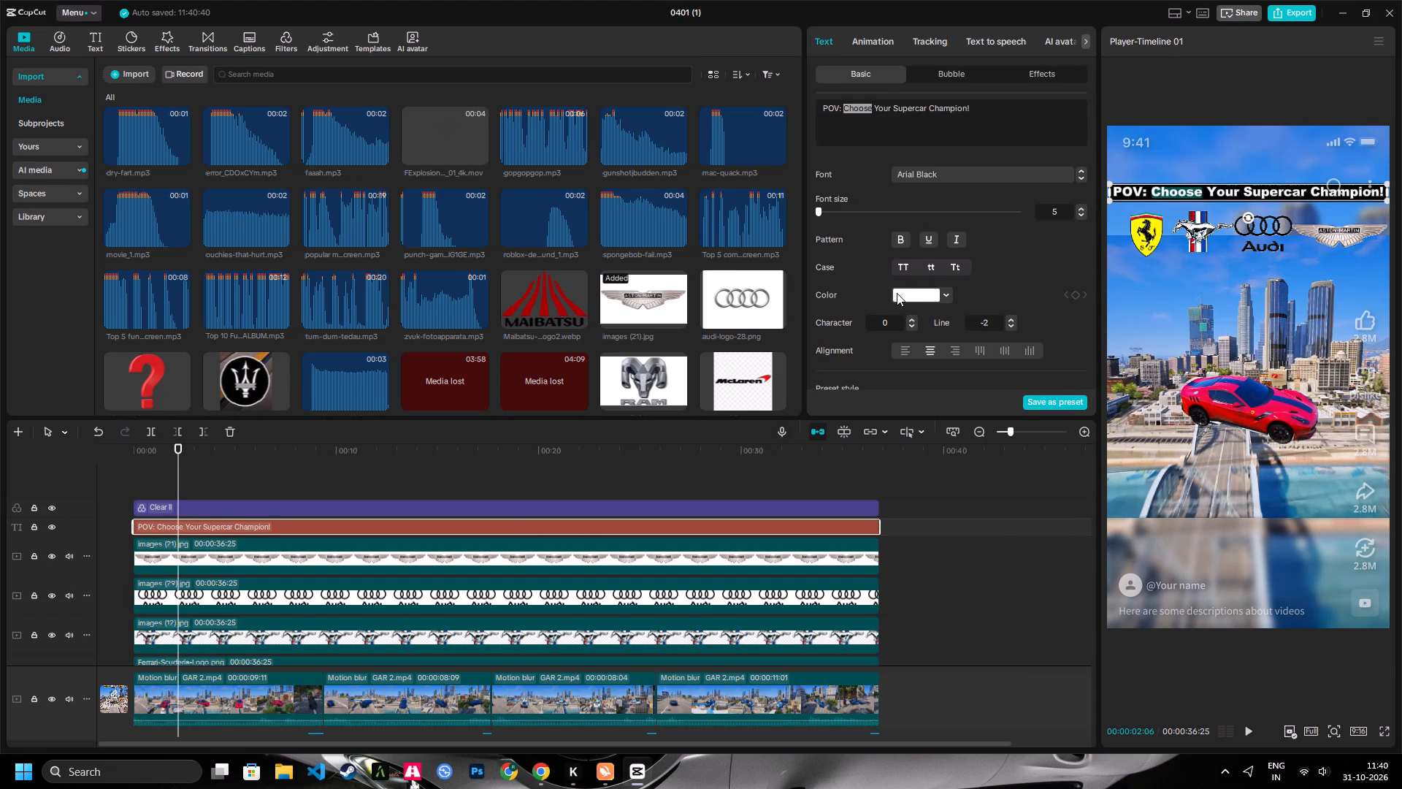
pyautogui.click(897, 293)
pyautogui.click(964, 475)
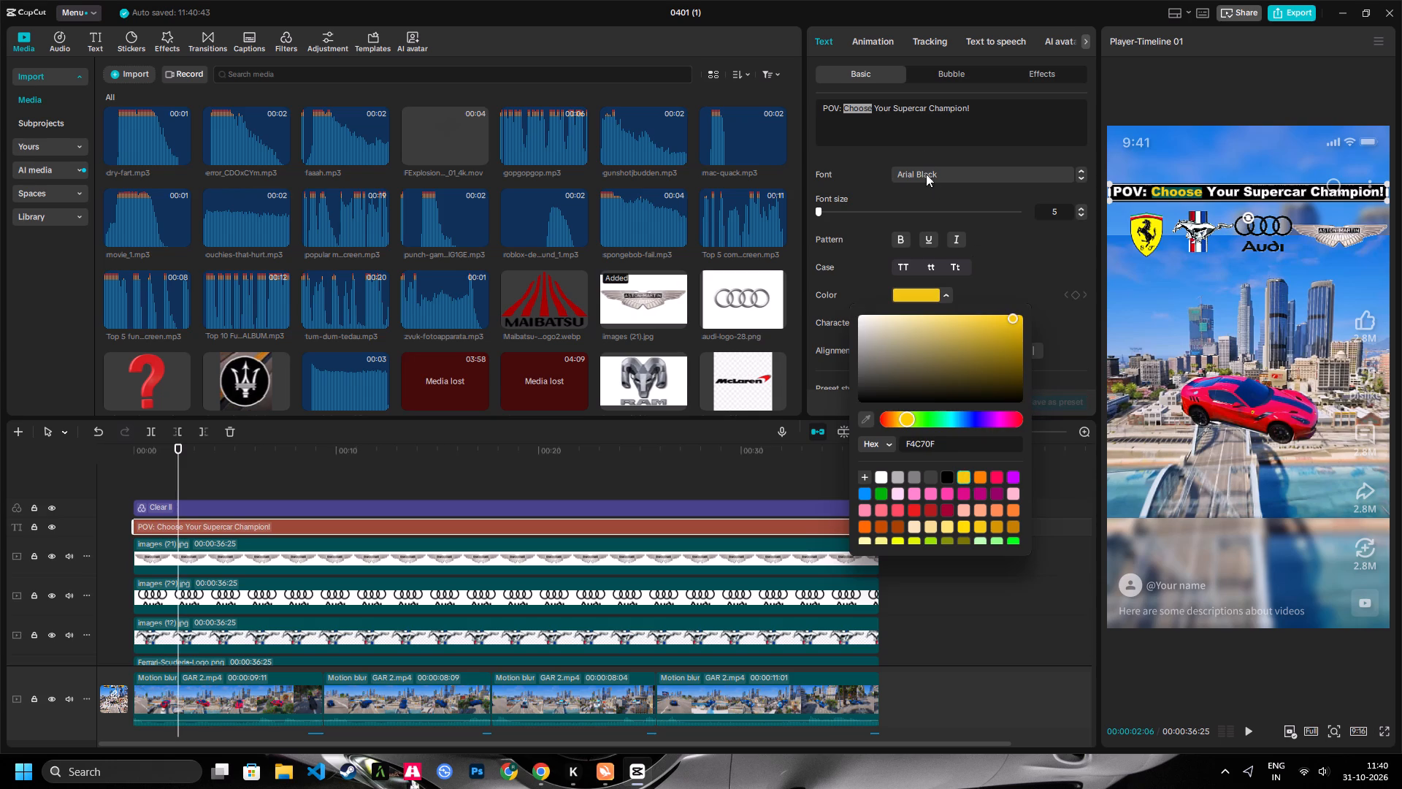
# Colour the word "Supercar" in the title crimson red.
pyautogui.doubleClick(901, 102)
pyautogui.click(908, 122)
pyautogui.doubleClick(912, 107)
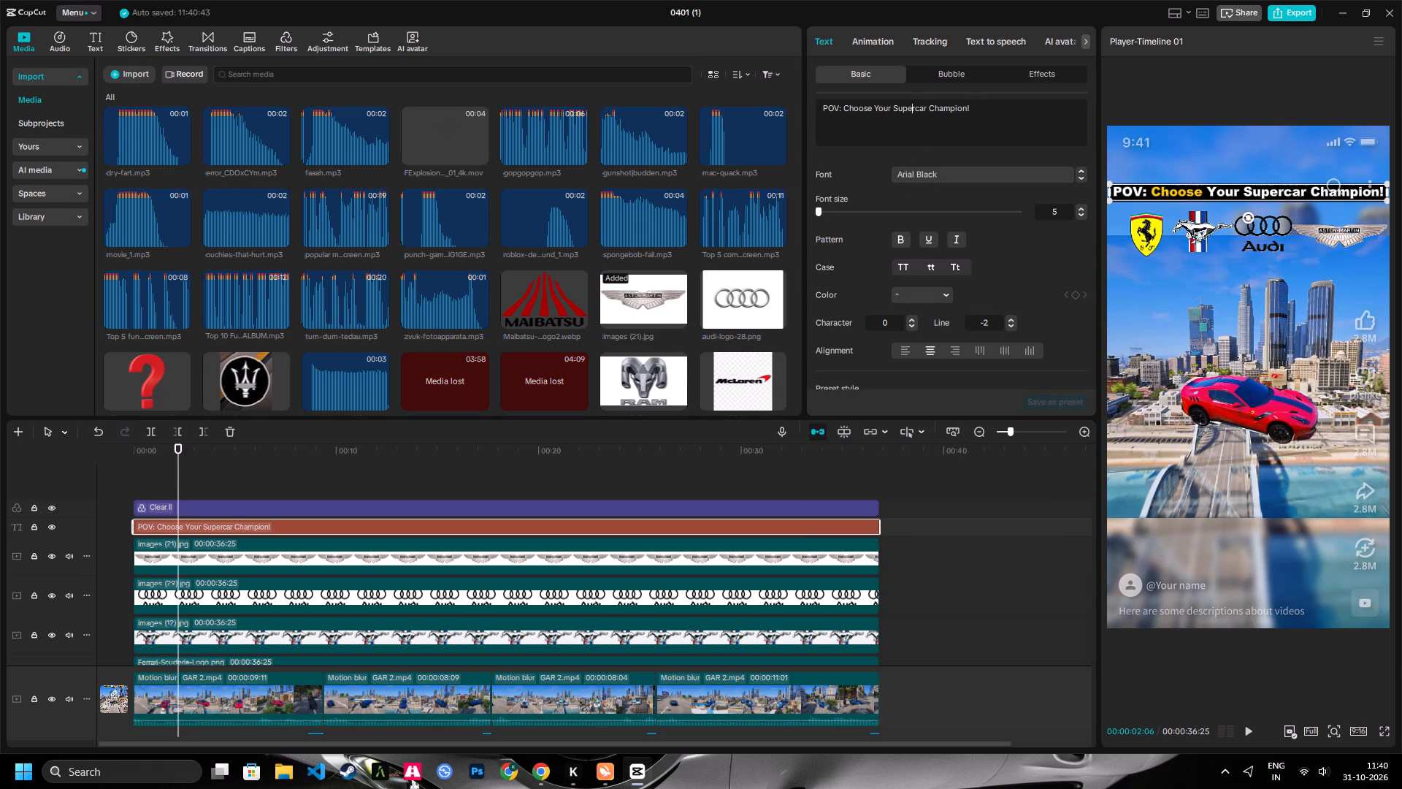
pyautogui.click(935, 291)
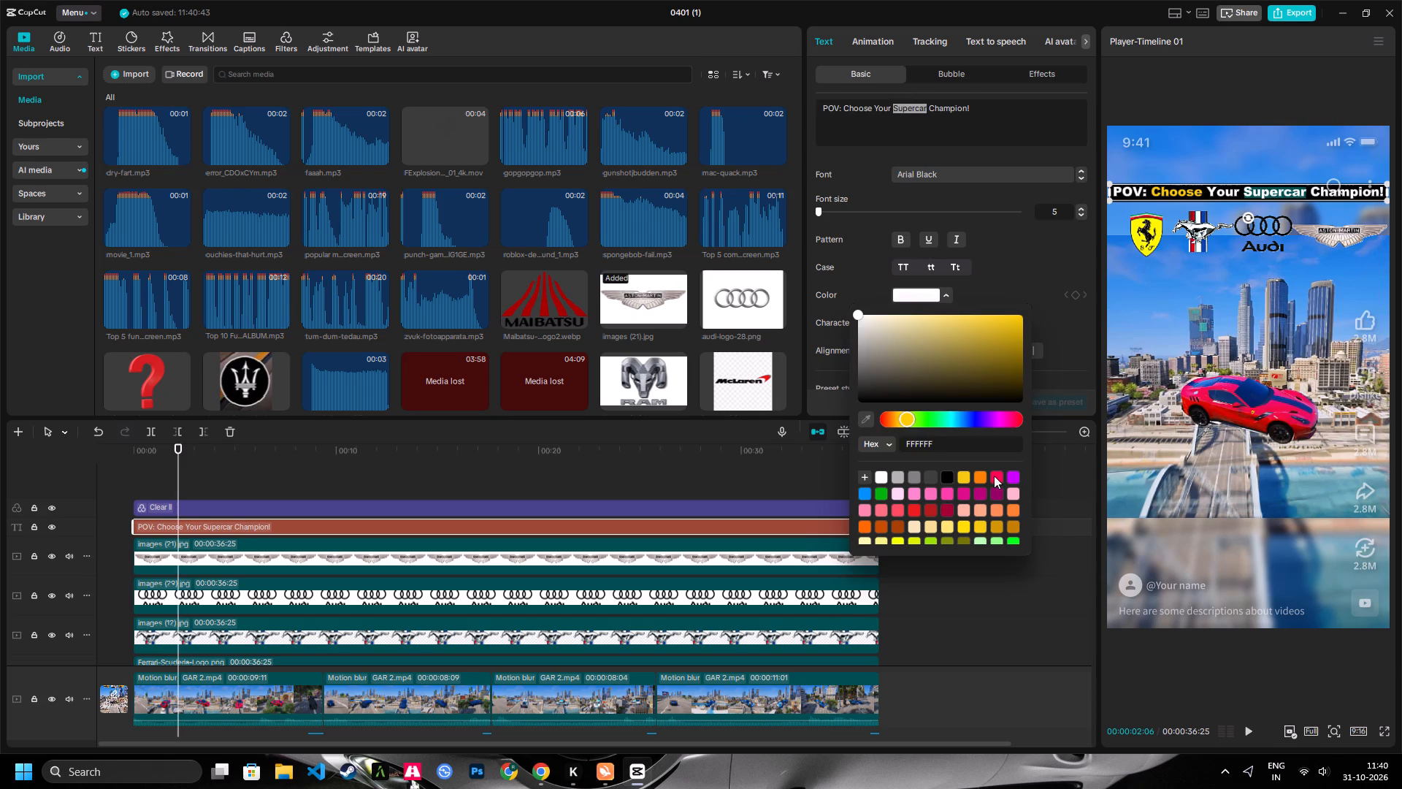
pyautogui.click(994, 476)
# Colour the word "Champion" in the title cyan, and deselect the title.
pyautogui.click(944, 102)
pyautogui.doubleClick(941, 107)
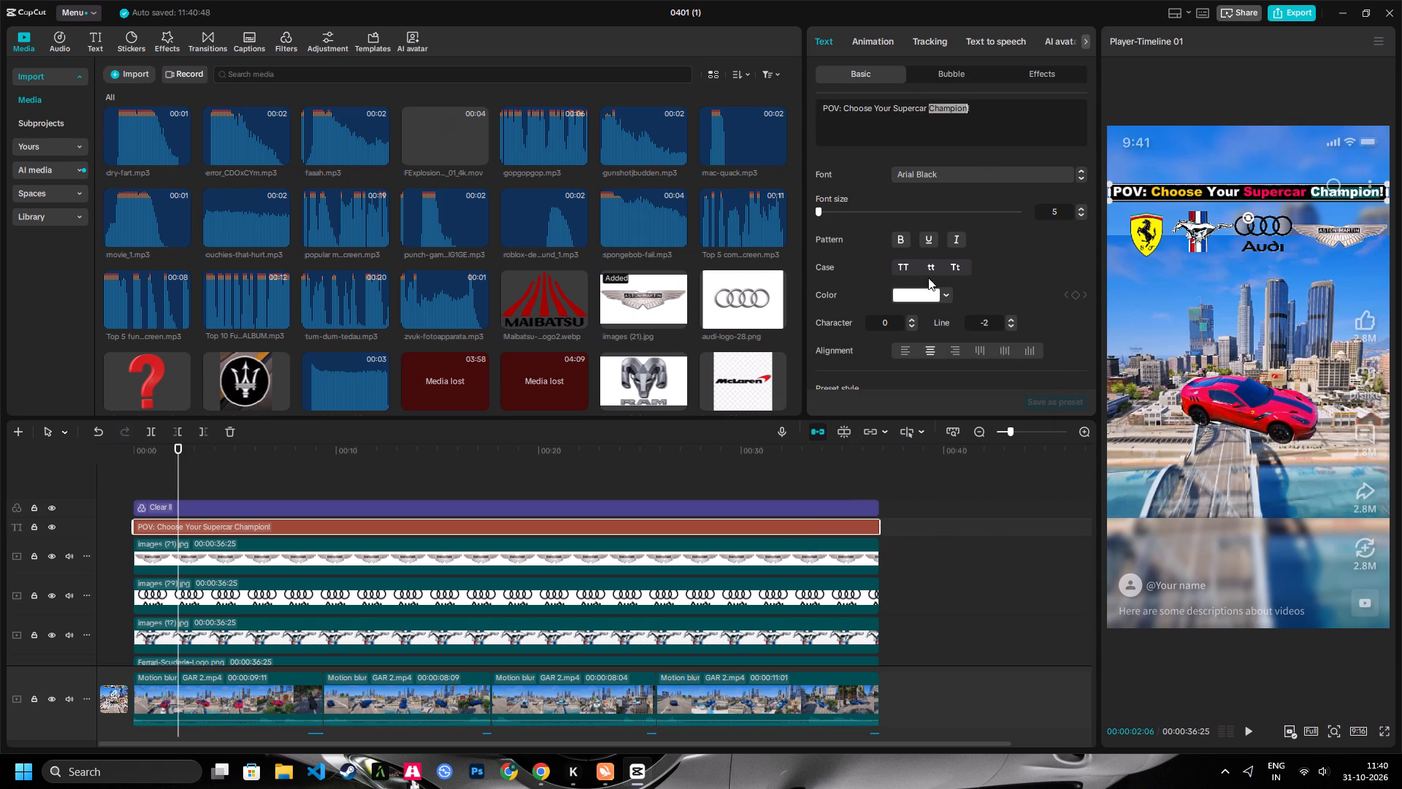
pyautogui.click(924, 294)
pyautogui.scroll(-3, 941, 493)
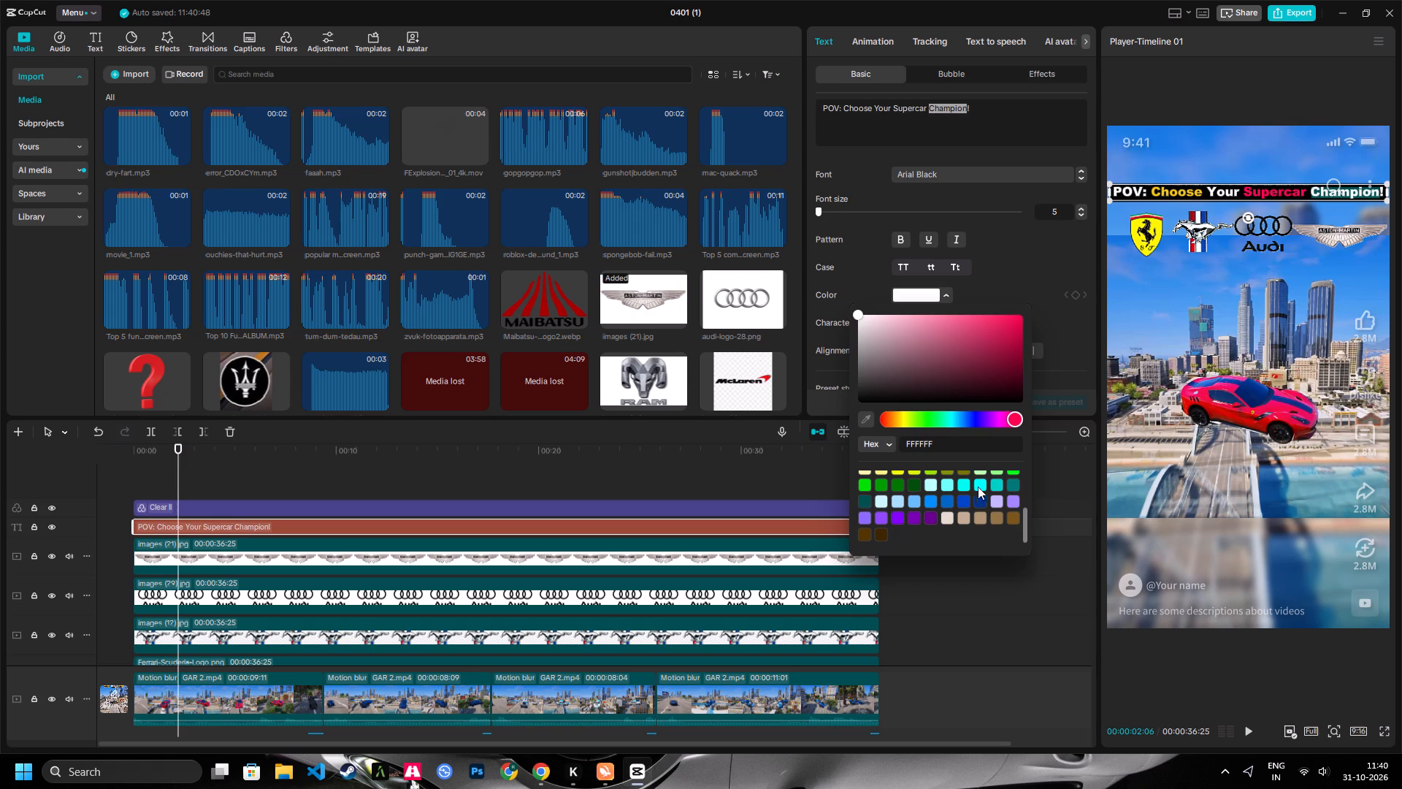
pyautogui.click(984, 485)
pyautogui.click(789, 465)
# Play the edited video from the beginning to check the title, logos and result marks.
pyautogui.moveTo(802, 454); pyautogui.dragTo(0, 497)
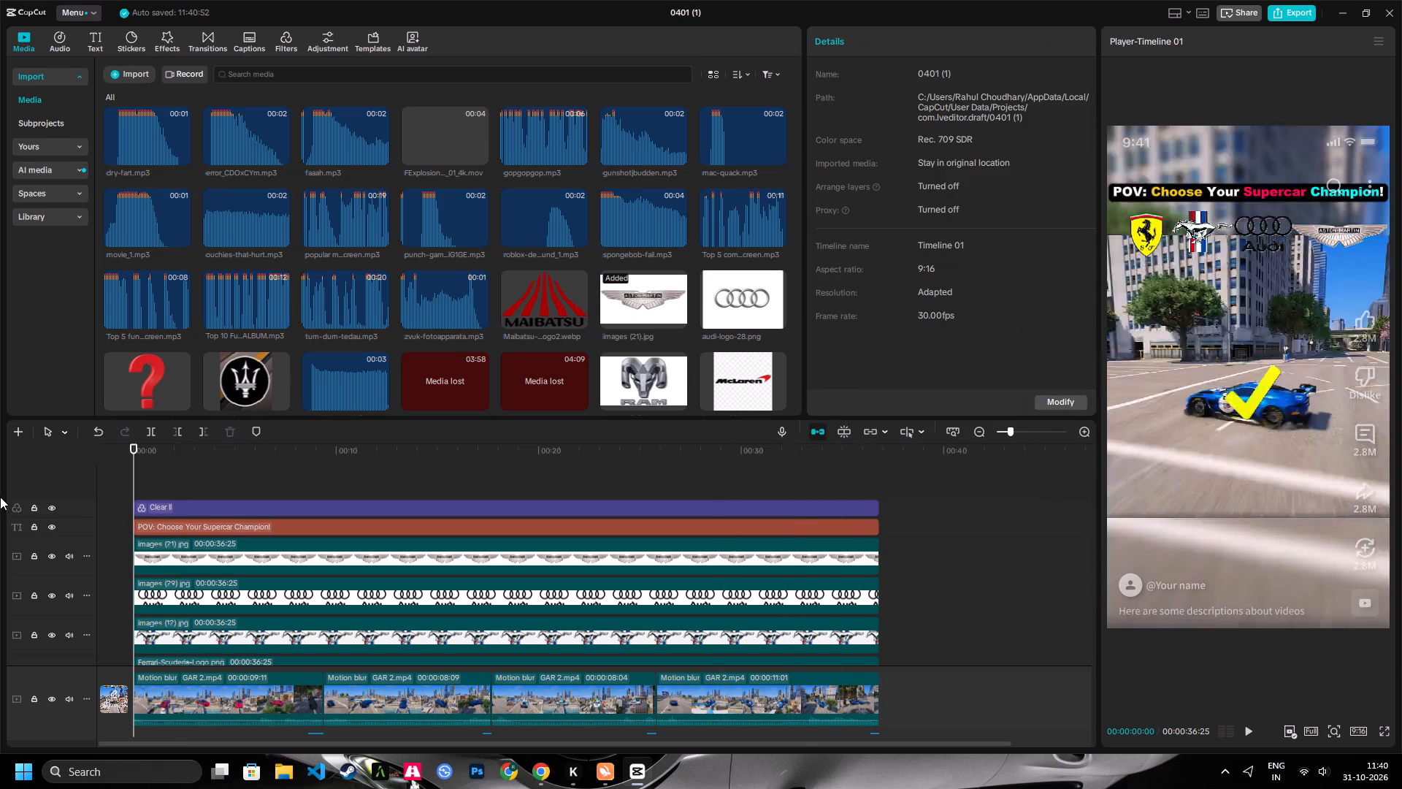
pyautogui.hotkey('shift', 'z')
pyautogui.press('space')
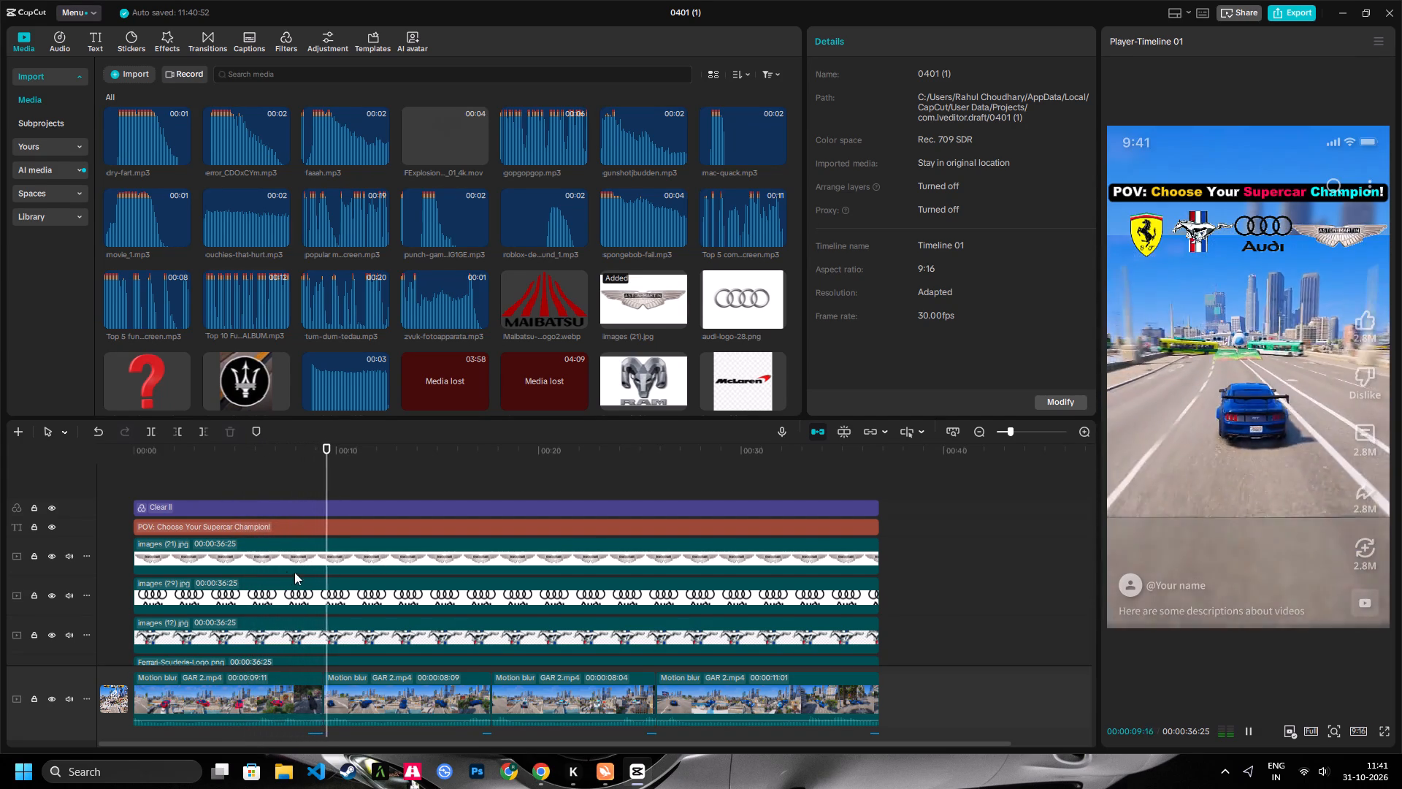
pyautogui.scroll(-7, 228, 551)
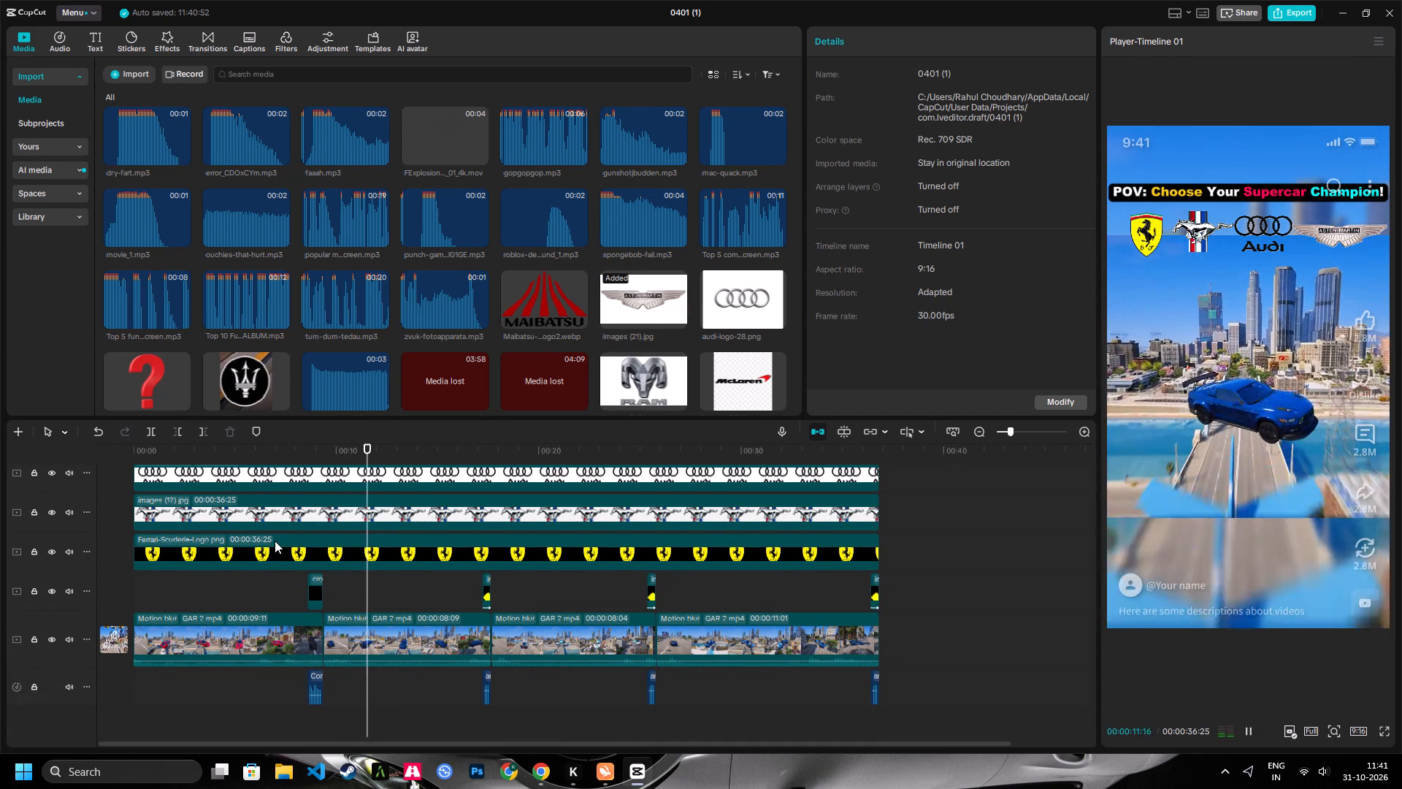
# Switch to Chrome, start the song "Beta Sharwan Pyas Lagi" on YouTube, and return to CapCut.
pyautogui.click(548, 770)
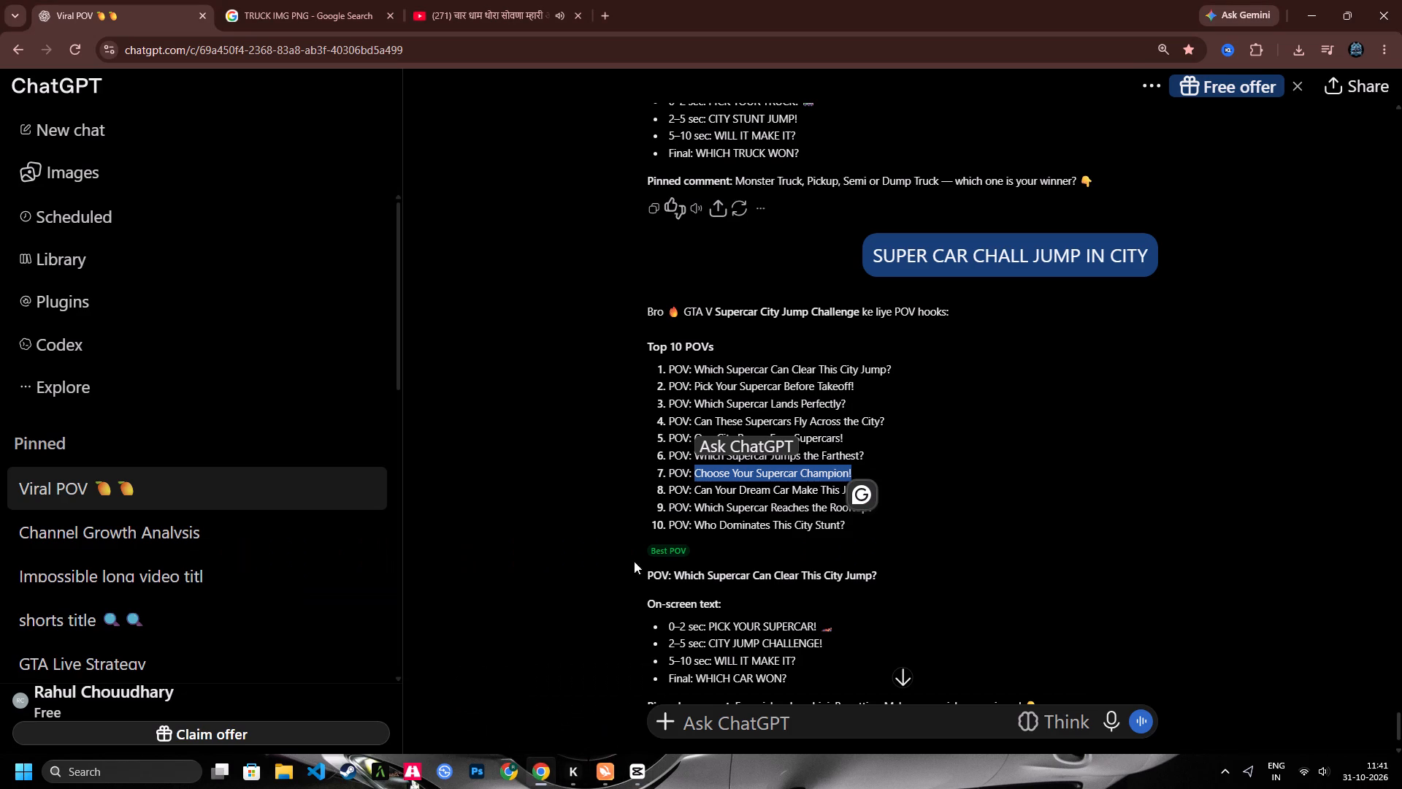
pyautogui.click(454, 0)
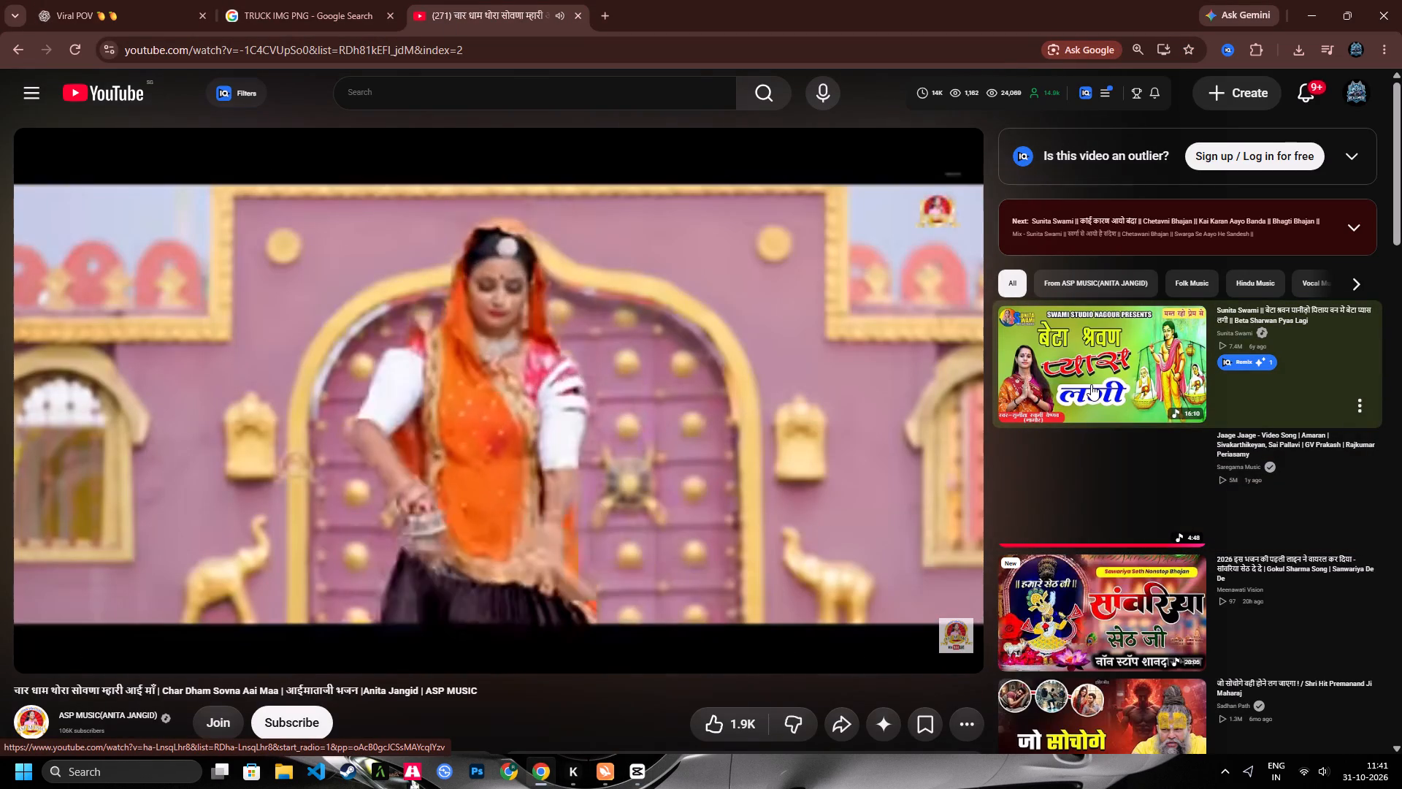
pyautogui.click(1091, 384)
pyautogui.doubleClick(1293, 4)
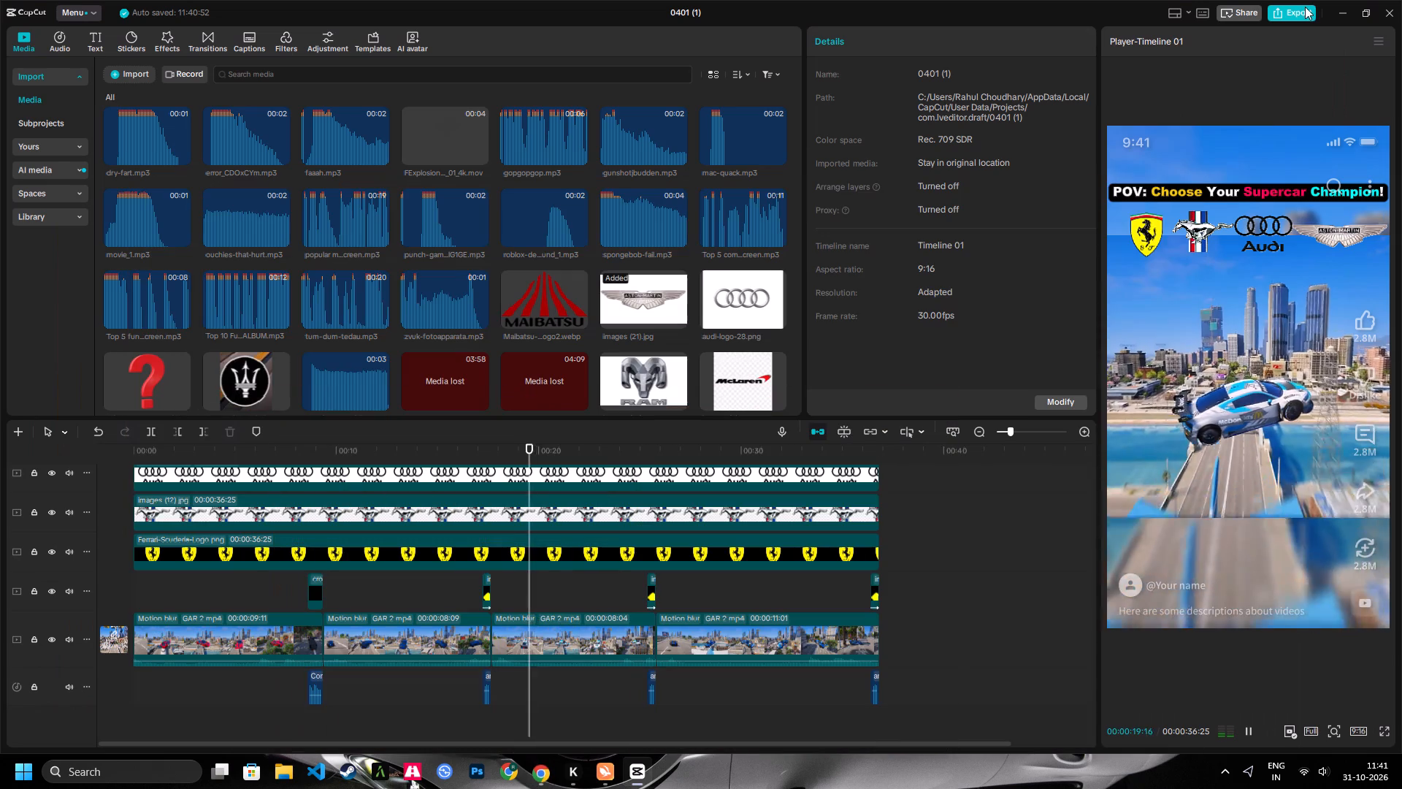
# Delete the current cover and save a new one from the video frame at 00:00:21:10.
pyautogui.press('space')
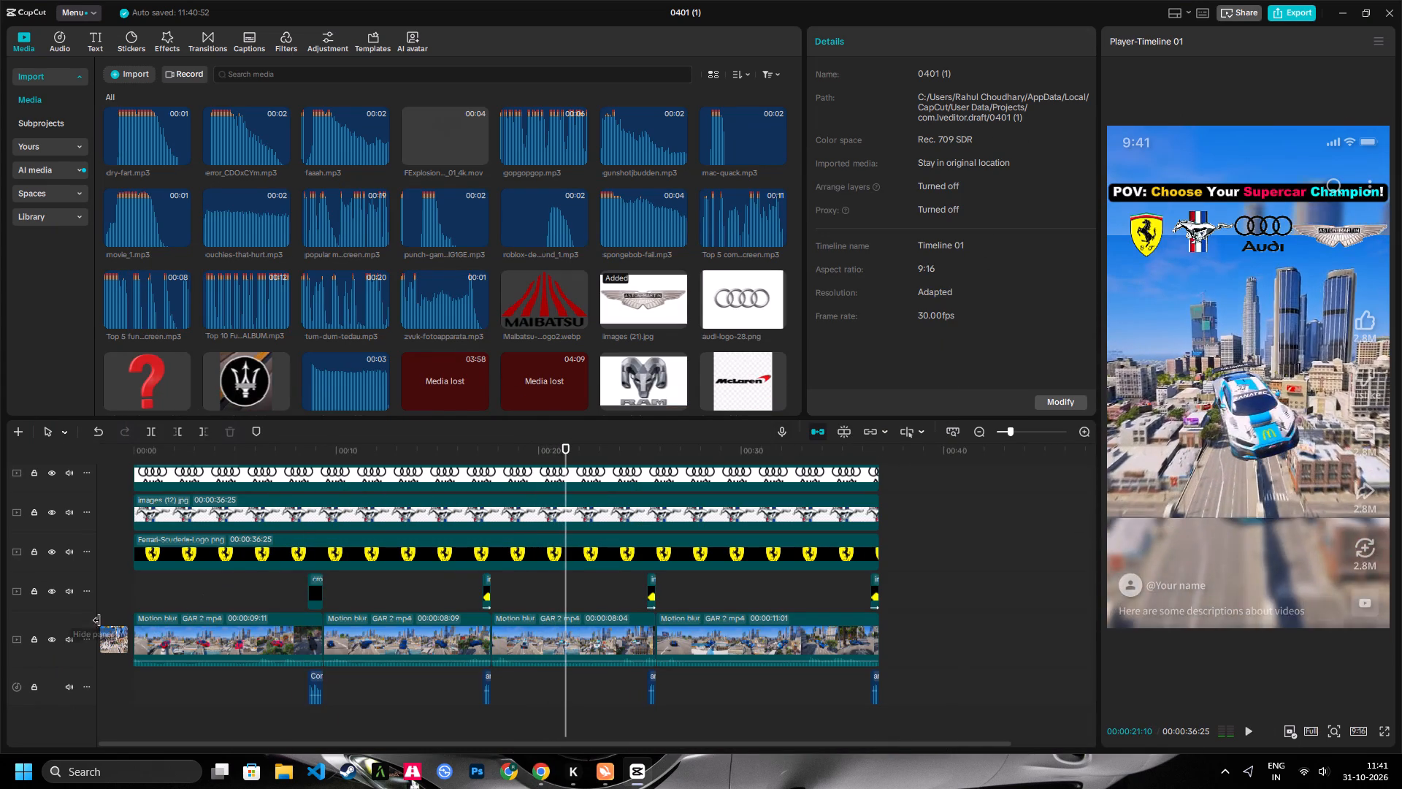
pyautogui.click(128, 622)
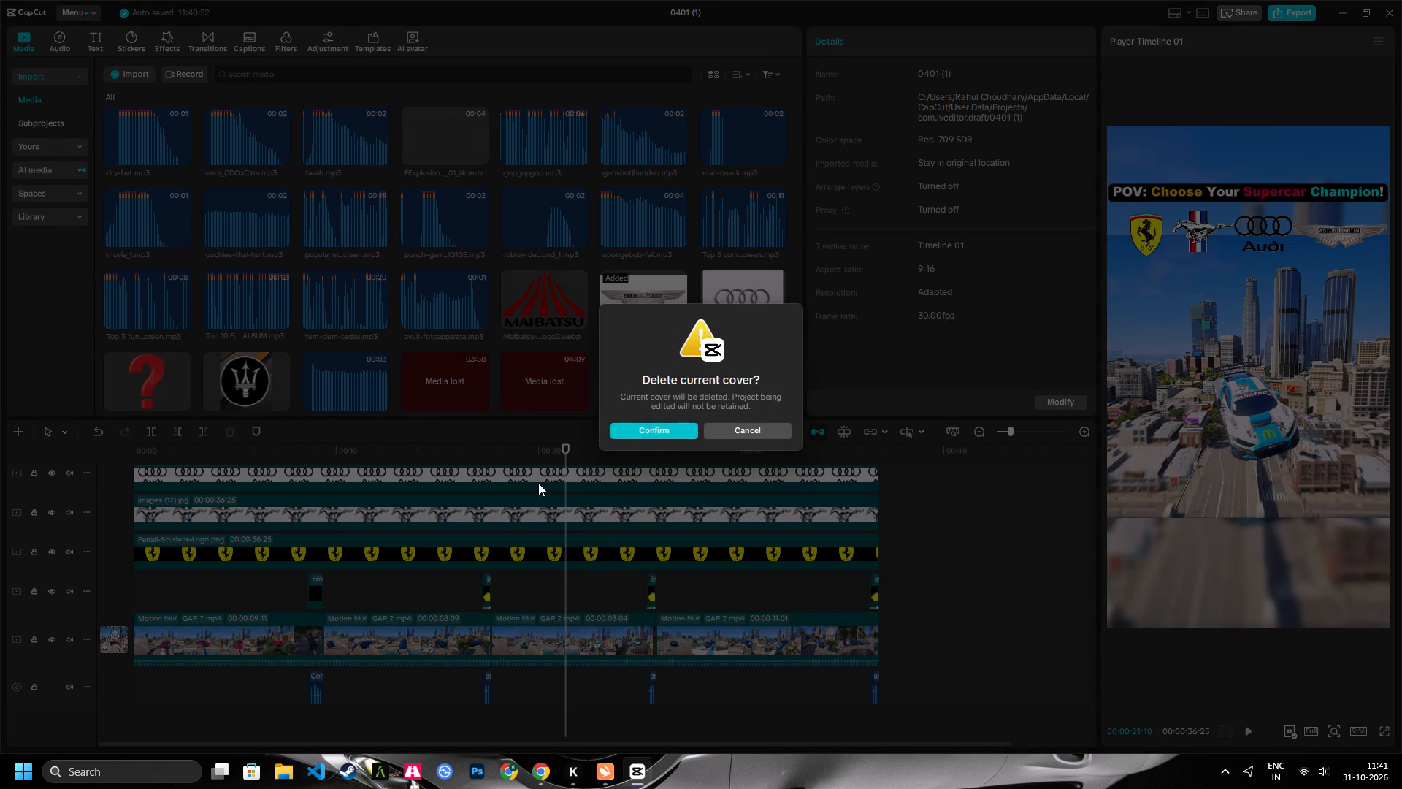
pyautogui.click(634, 428)
pyautogui.click(110, 637)
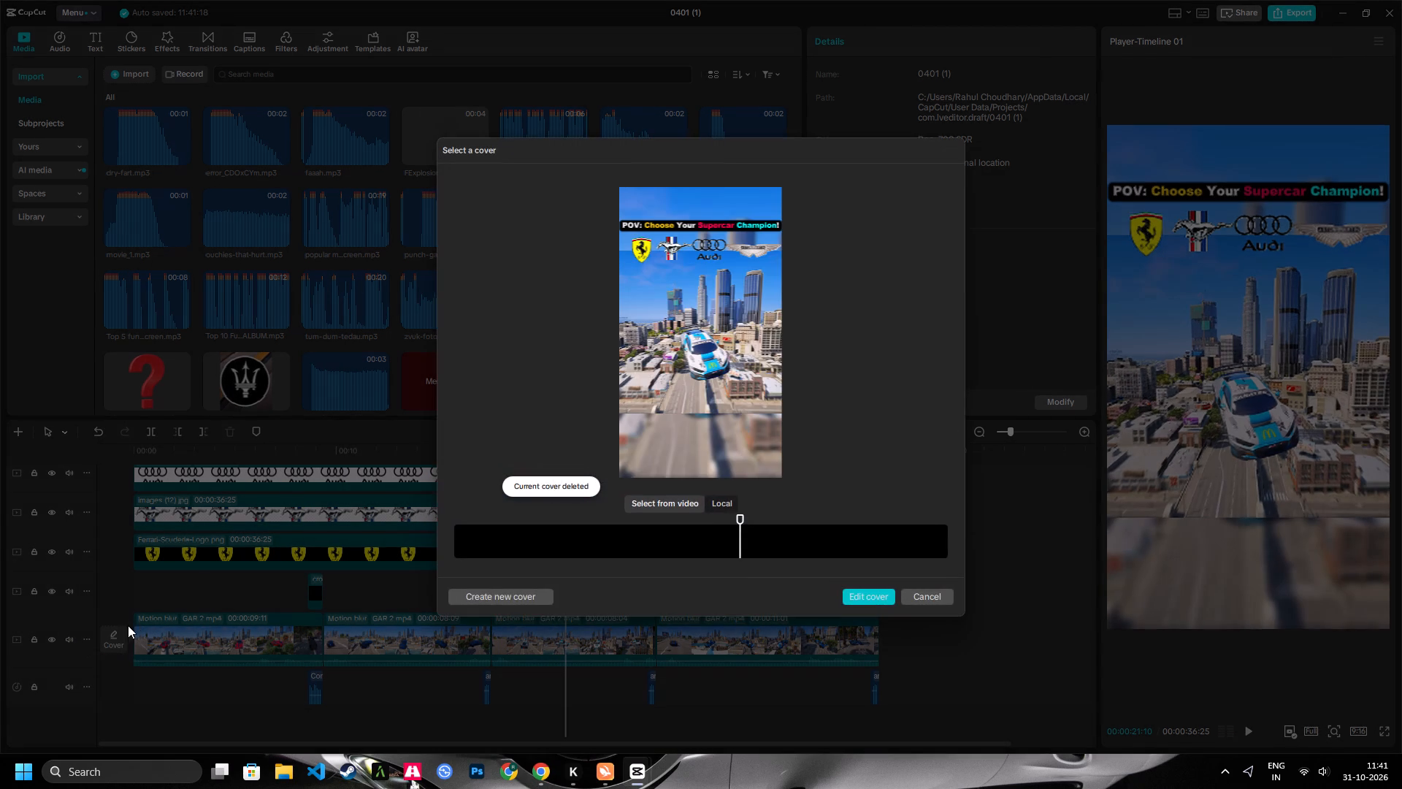
pyautogui.click(869, 601)
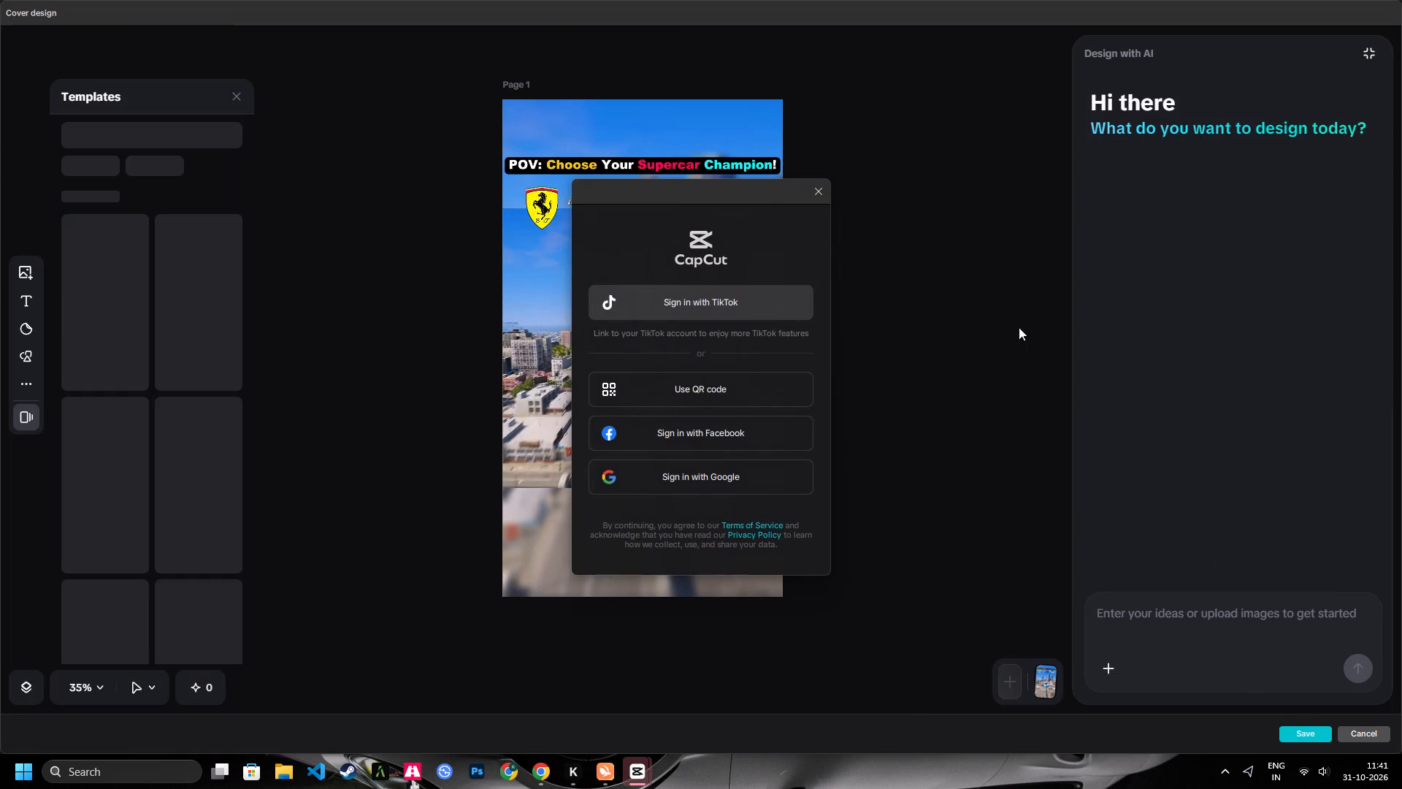
pyautogui.click(824, 197)
pyautogui.click(1297, 736)
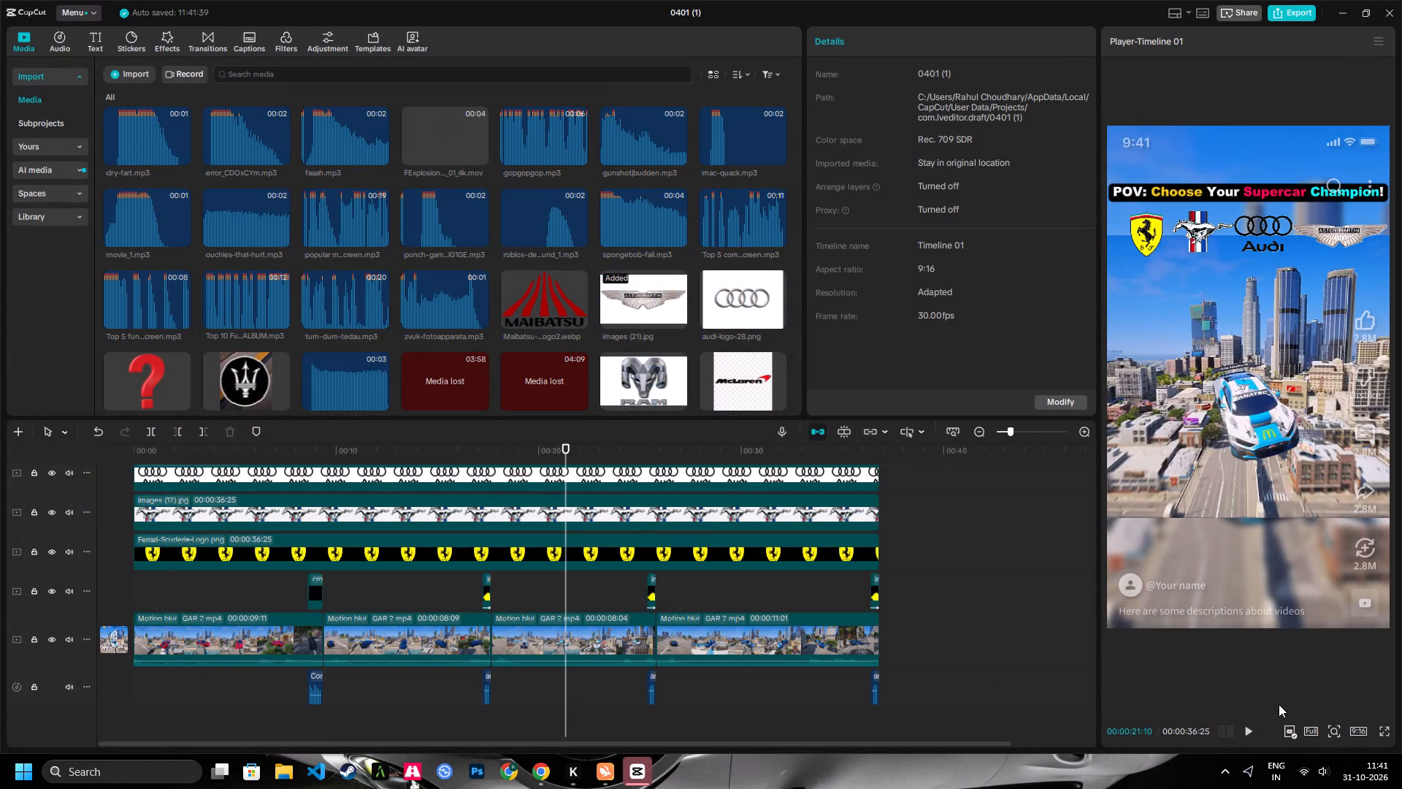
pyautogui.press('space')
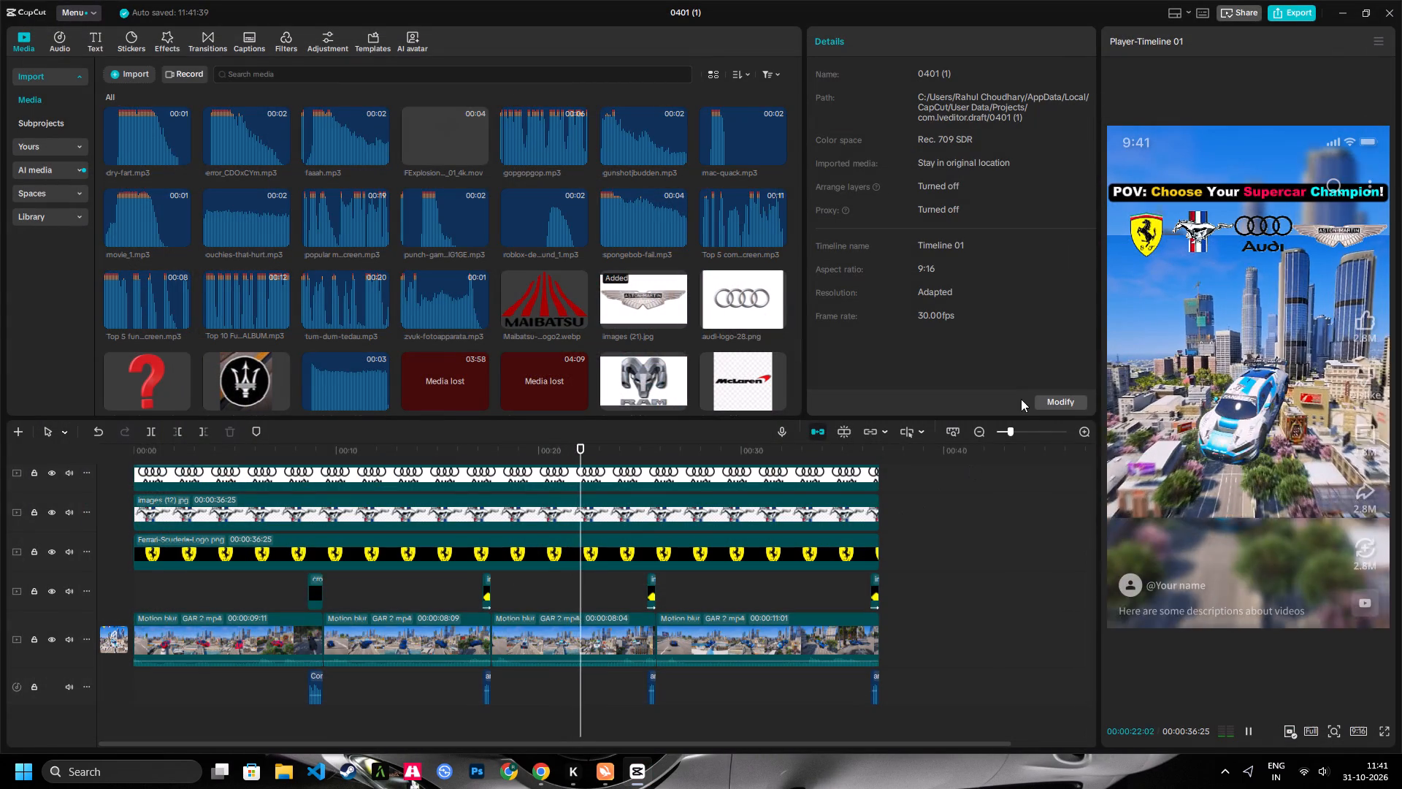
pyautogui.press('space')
# Export the video under the name 4N1 with the frame rate set to 60fps.
pyautogui.click(1279, 9)
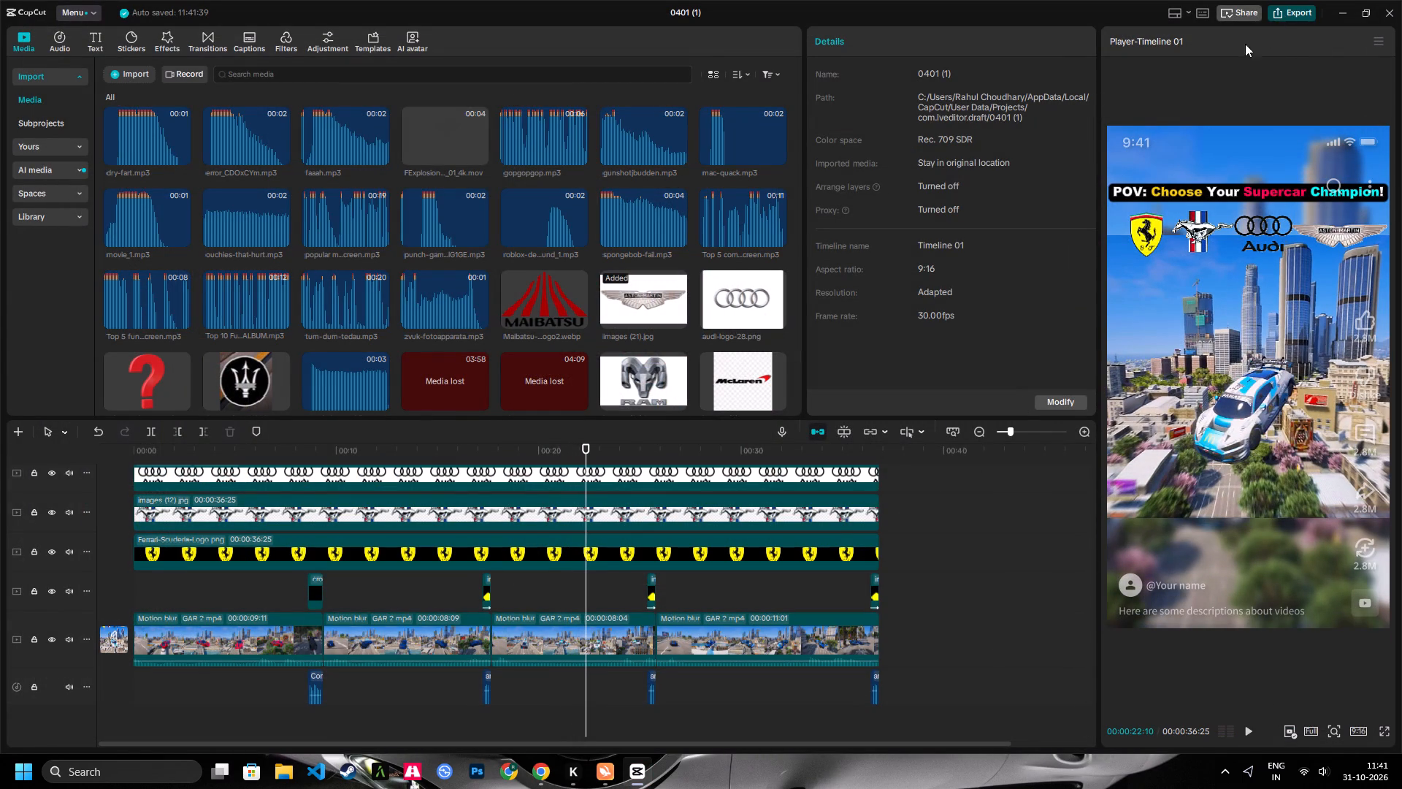
pyautogui.click(884, 412)
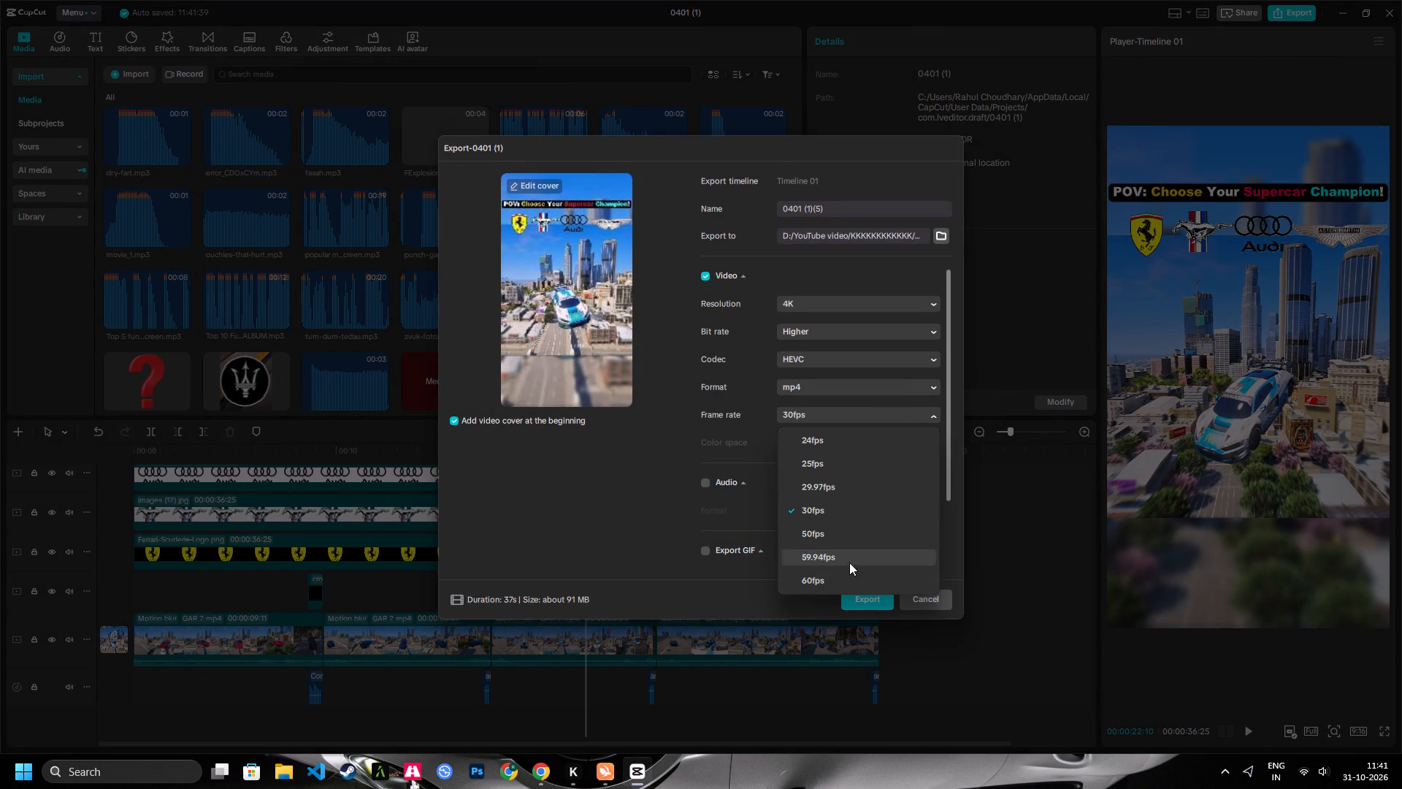
pyautogui.click(841, 572)
pyautogui.moveTo(849, 213); pyautogui.dragTo(670, 213)
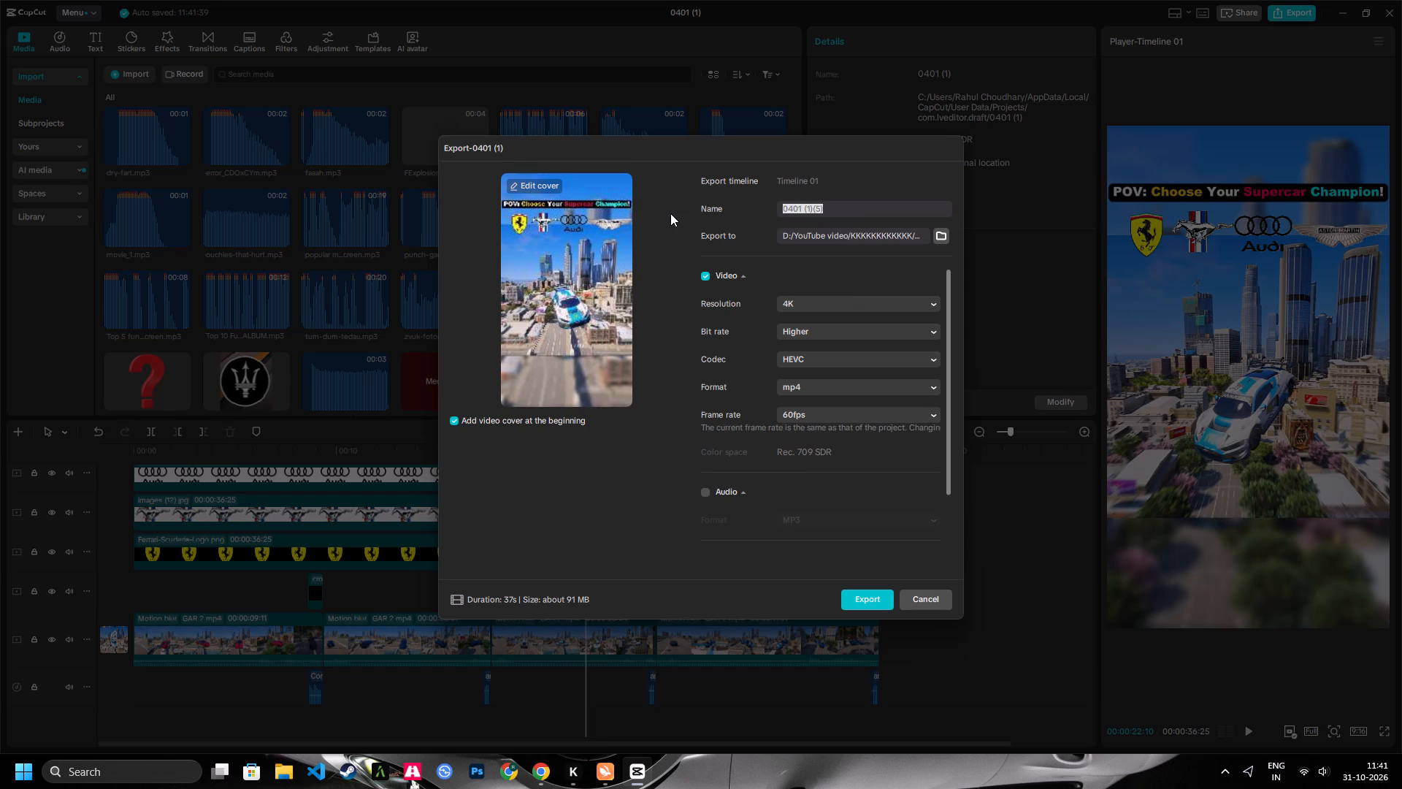
pyautogui.press('BackSpace')
pyautogui.press('4')
pyautogui.write('N1')
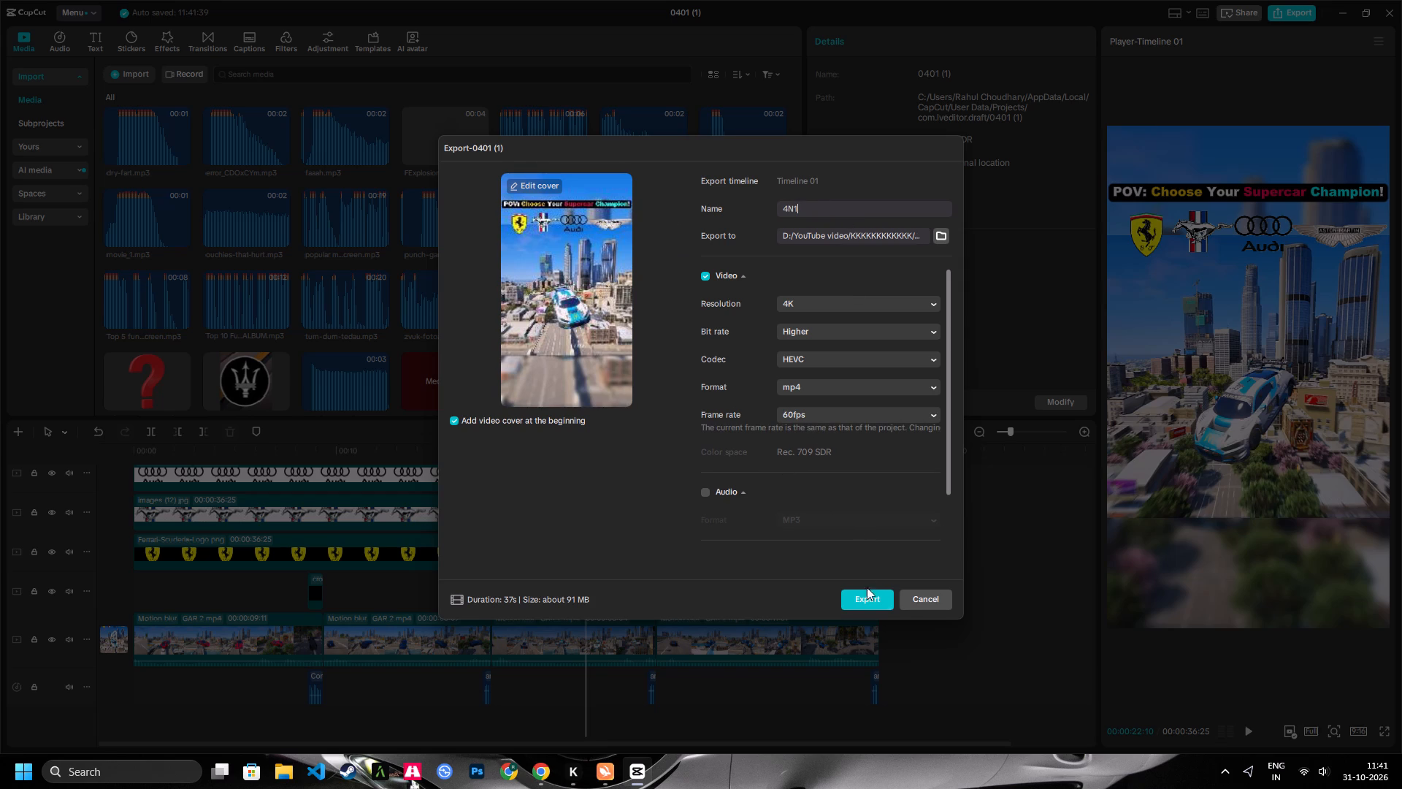
pyautogui.click(862, 602)
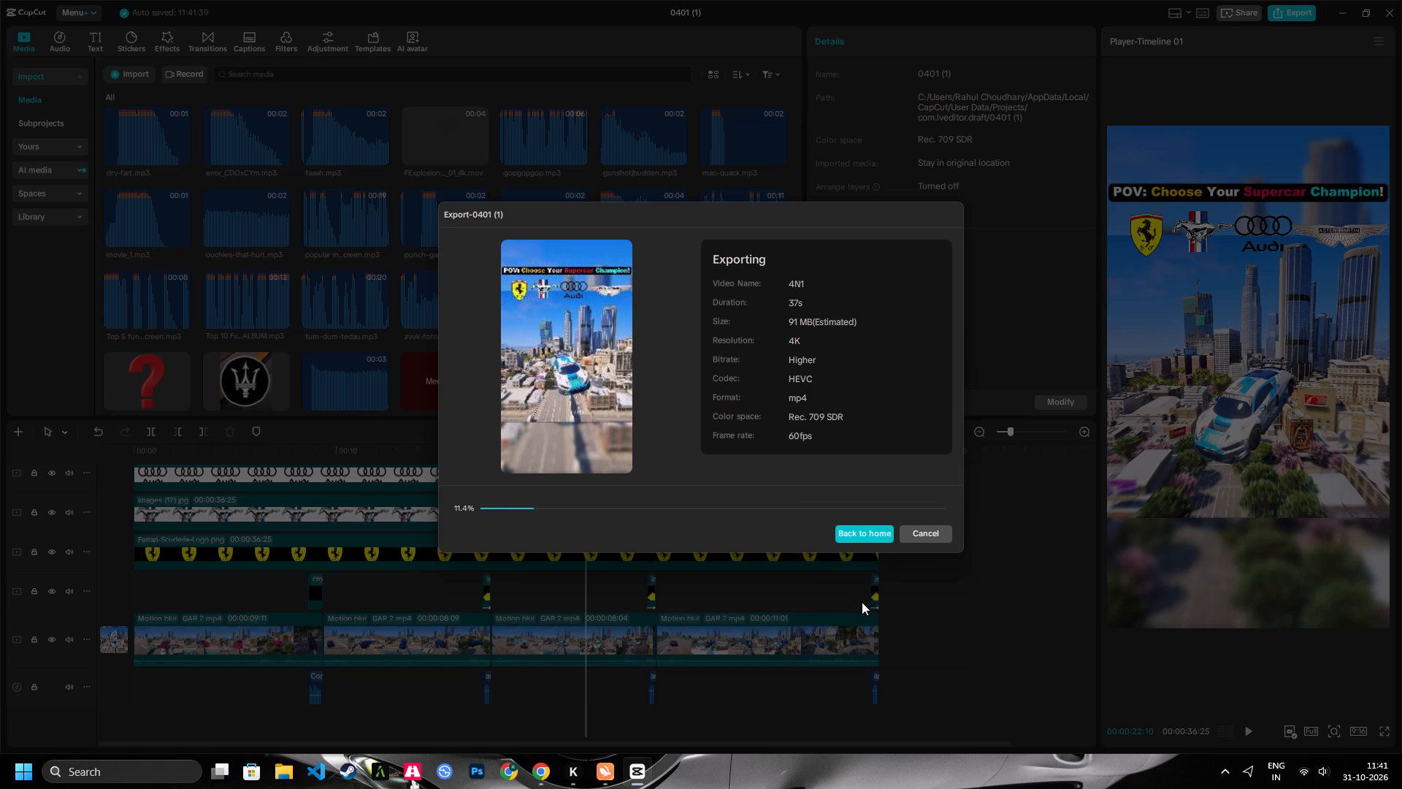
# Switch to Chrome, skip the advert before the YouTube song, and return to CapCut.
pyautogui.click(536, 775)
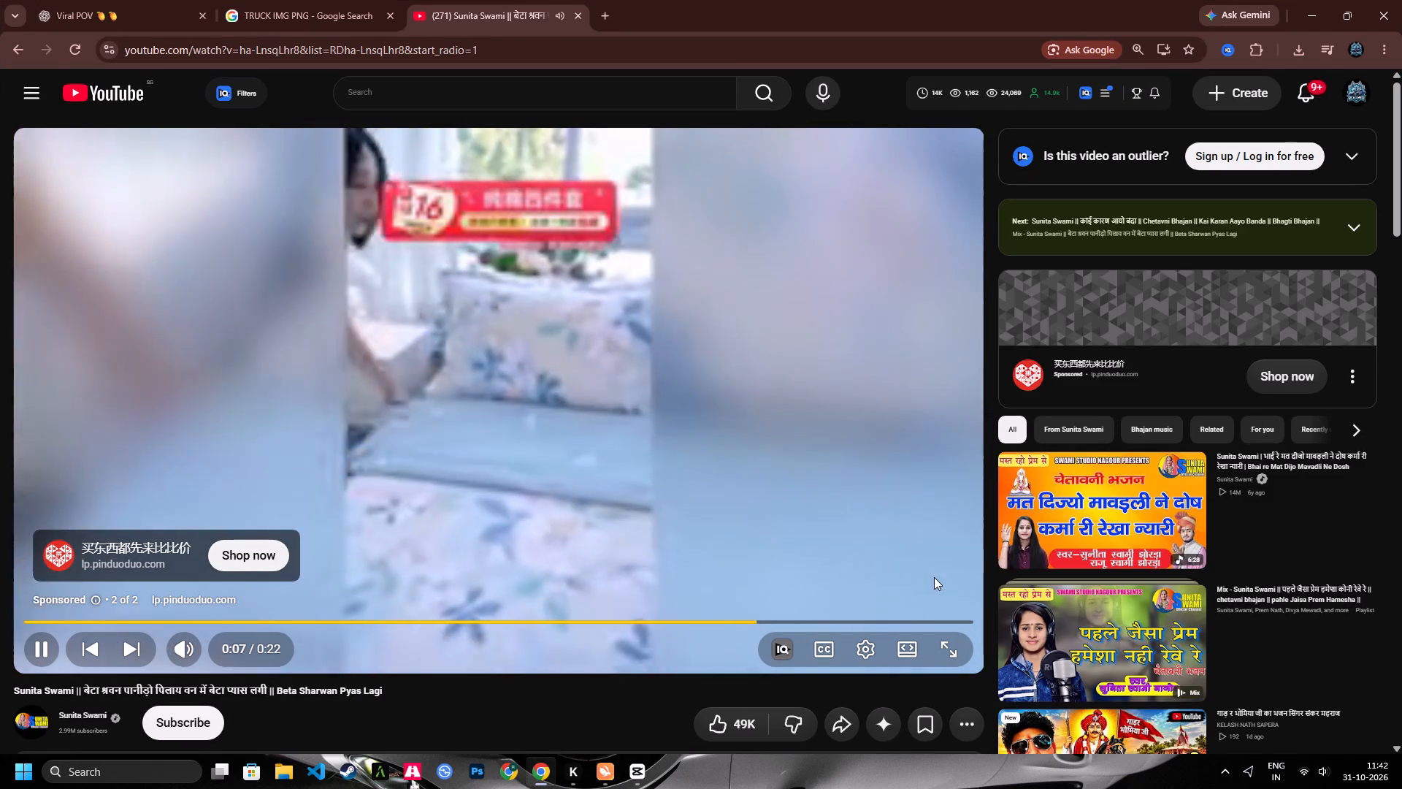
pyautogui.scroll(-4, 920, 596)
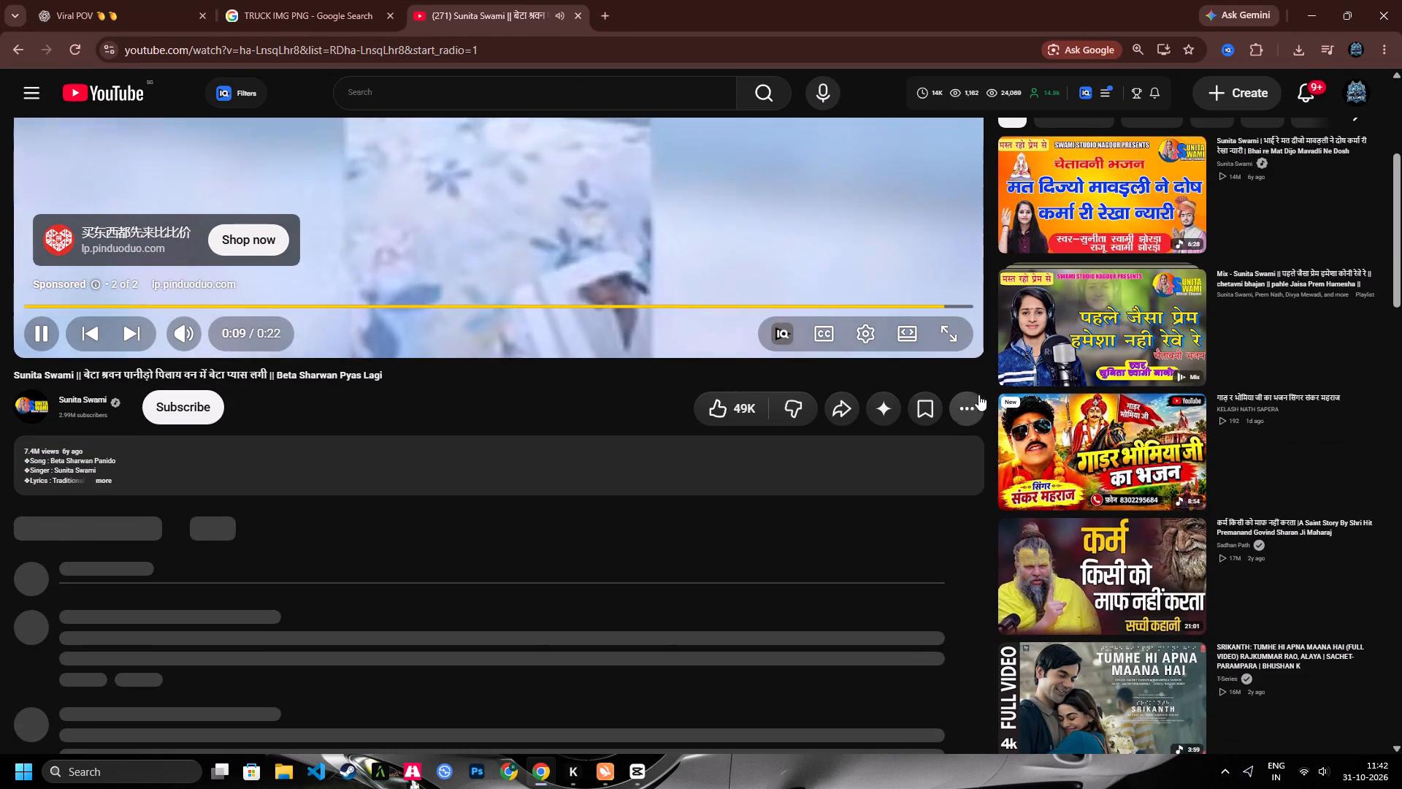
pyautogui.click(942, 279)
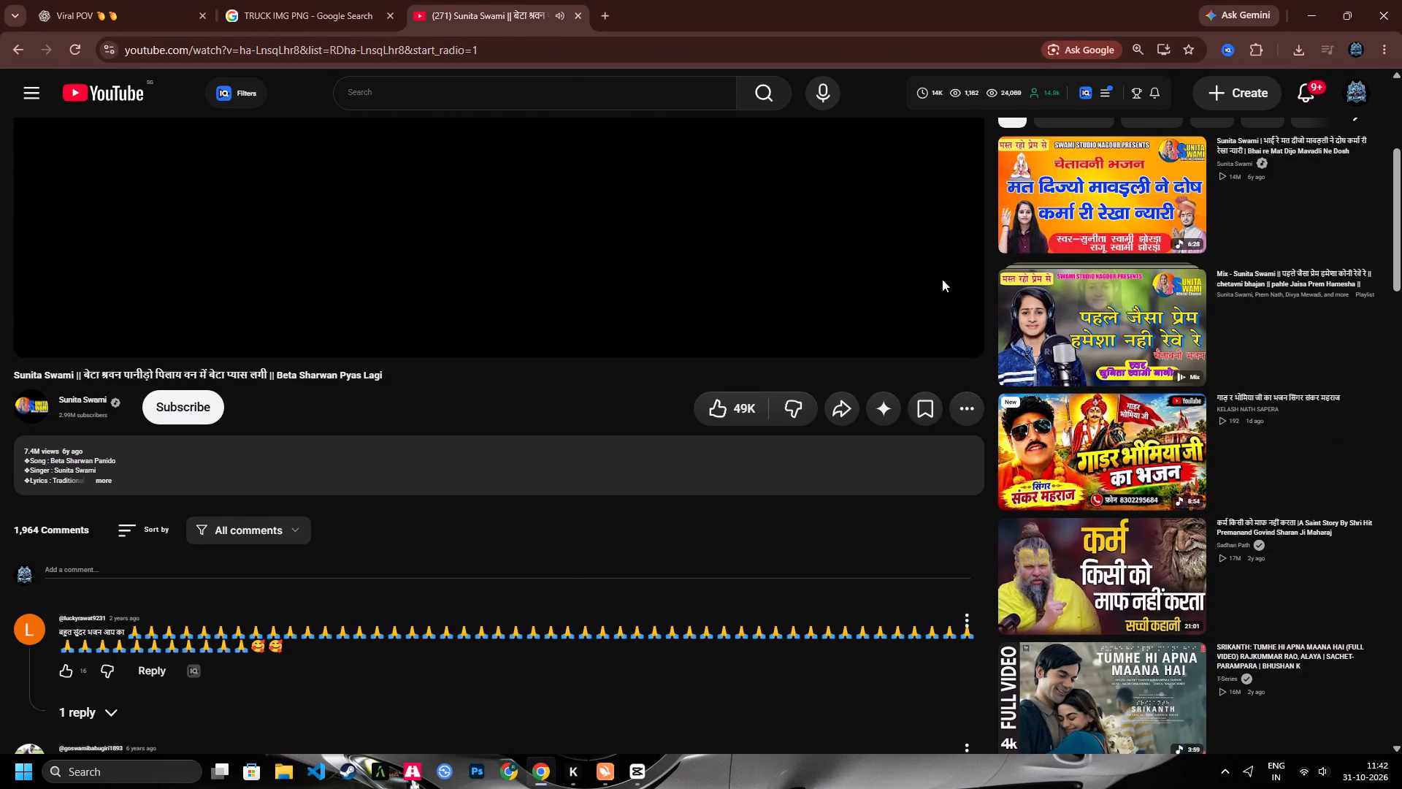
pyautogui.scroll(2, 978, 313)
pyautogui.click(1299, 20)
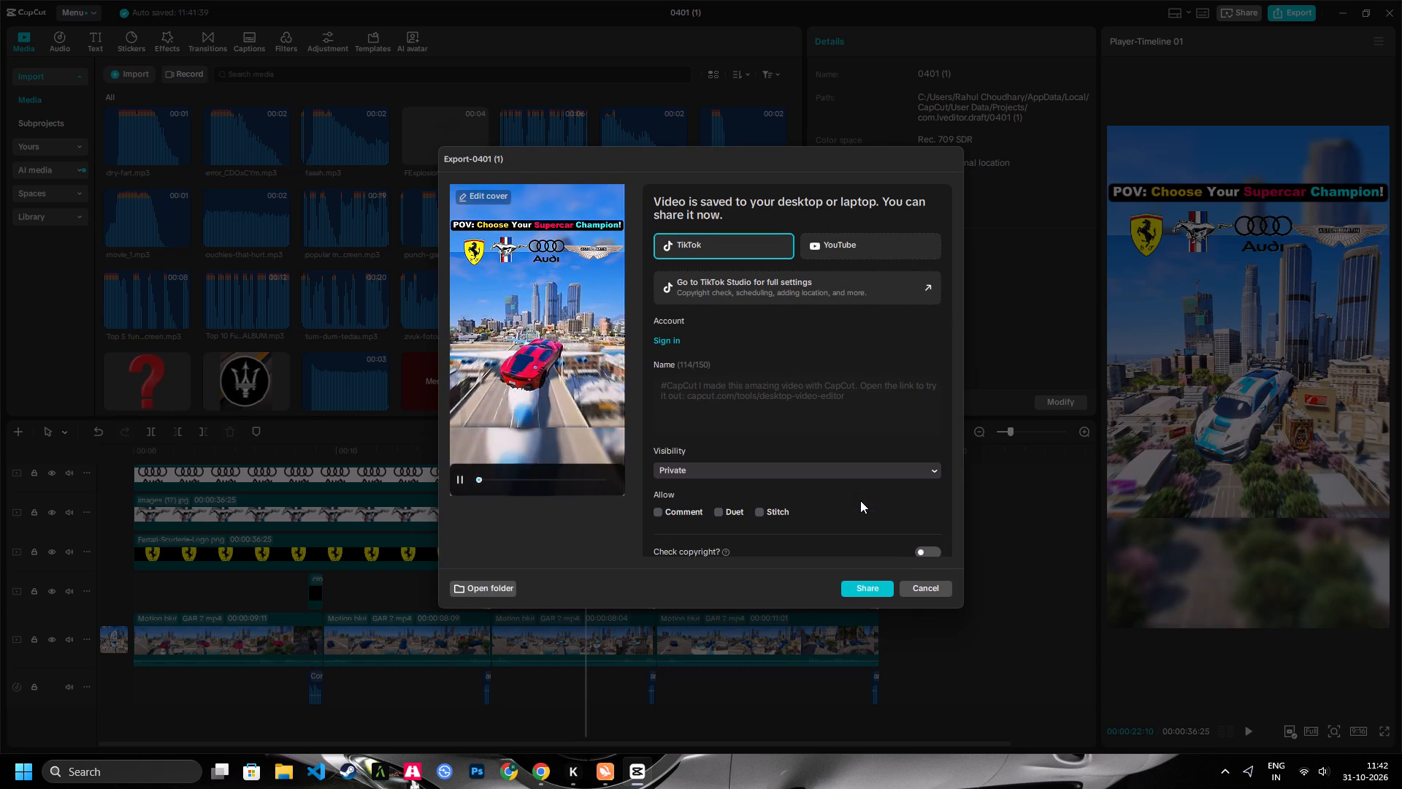
# Close the finished export and delete the first three GAR 2.mp4 clips from the main track.
pyautogui.click(914, 585)
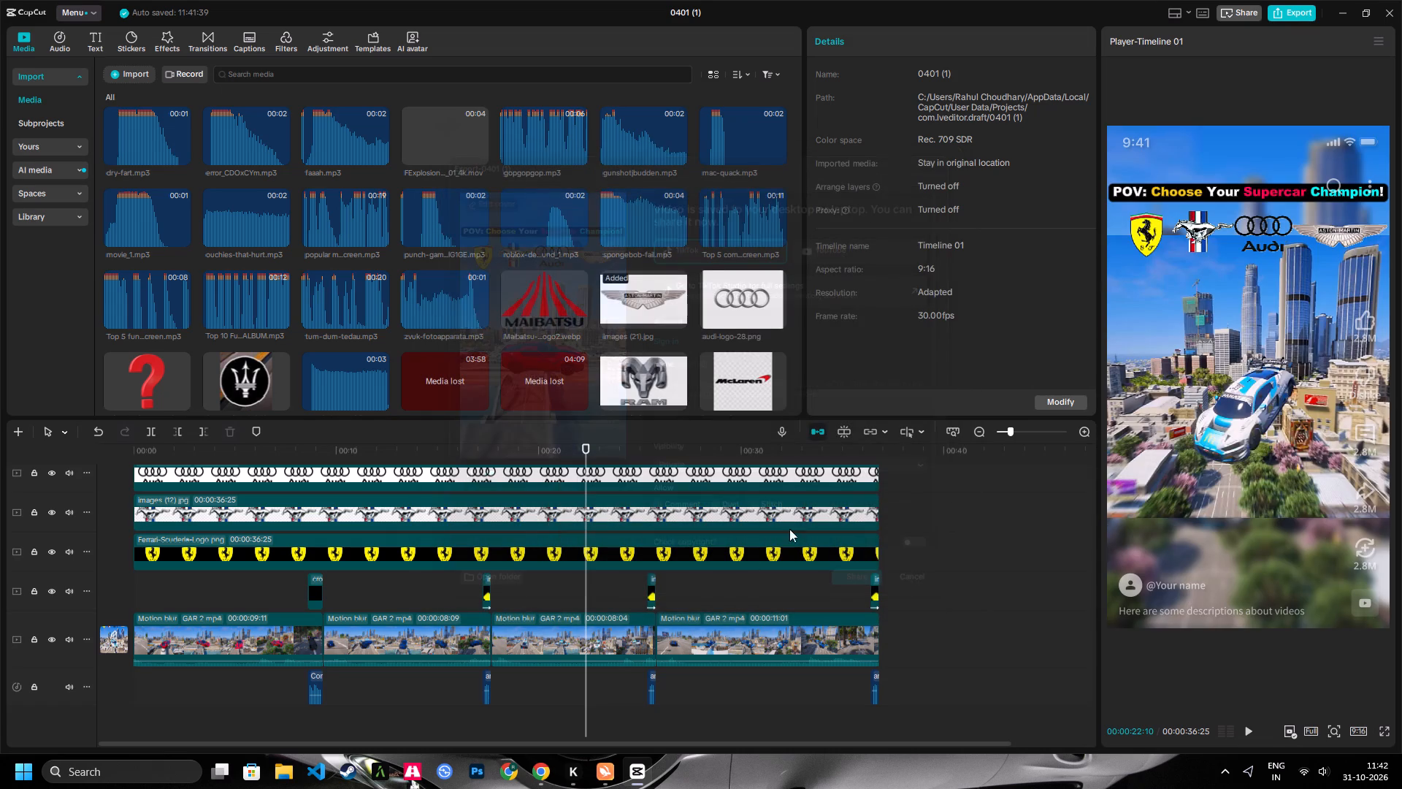
pyautogui.click(582, 630)
pyautogui.press('Delete')
pyautogui.click(410, 634)
pyautogui.press('Delete')
pyautogui.click(242, 625)
pyautogui.press('Delete')
# Extend the remaining GAR 2.mp4 clip to the end of its source footage, 00:11:03:26 long.
pyautogui.click(199, 644)
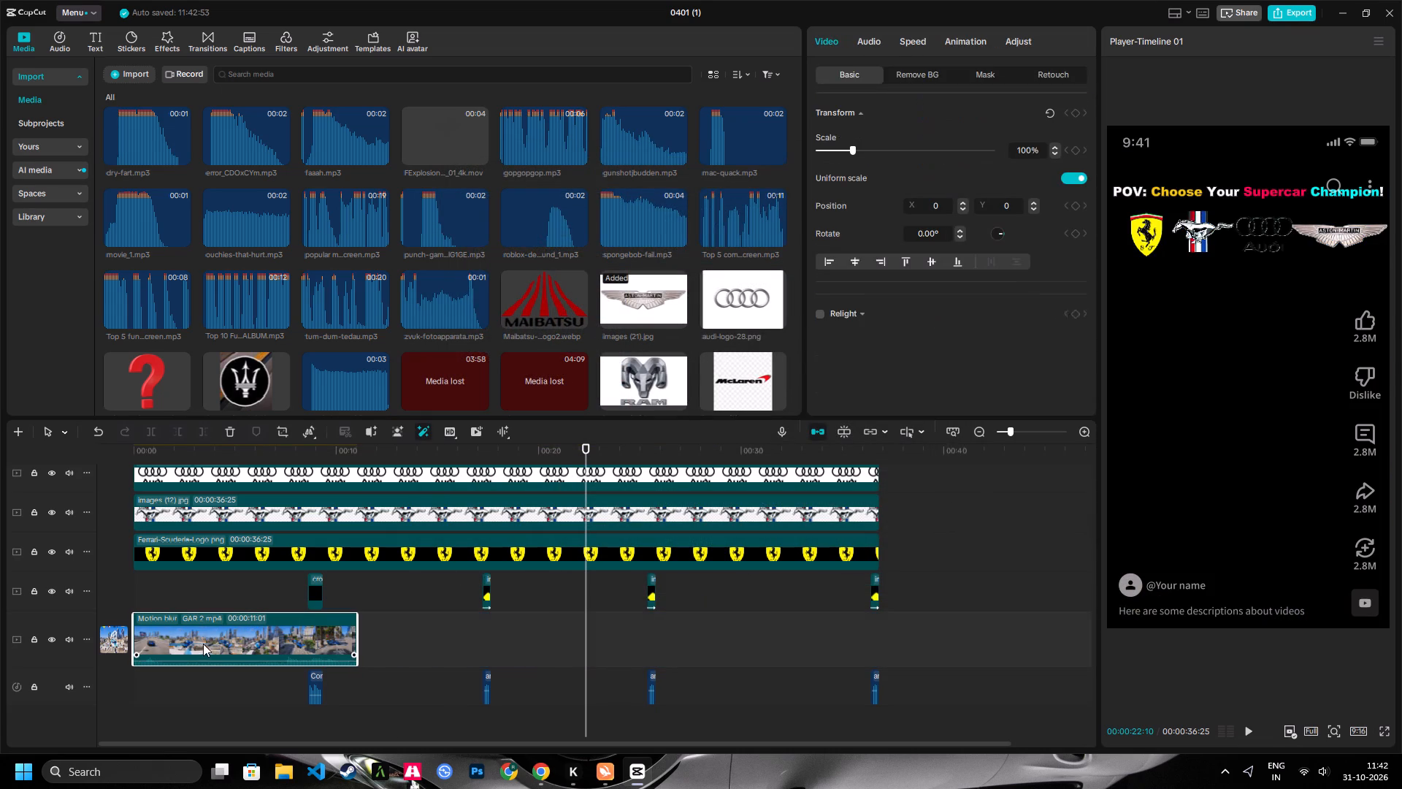
pyautogui.moveTo(356, 628); pyautogui.dragTo(1235, 622)
pyautogui.hotkey('shift', 'z')
# Trim about 16 seconds off the start of the GAR 2.mp4 clip, where the white SUV's run begins.
pyautogui.press('space')
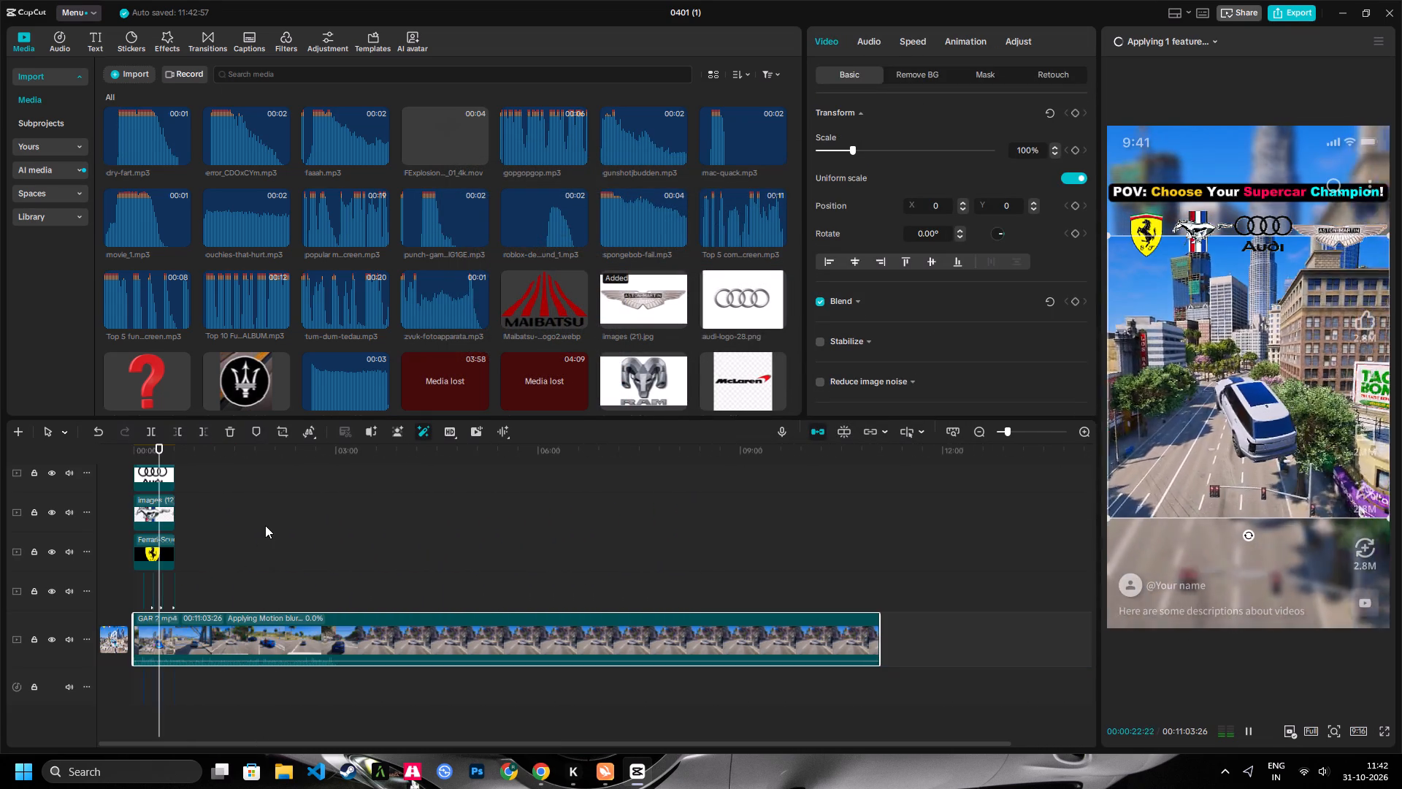
pyautogui.press('space')
pyautogui.click(153, 446)
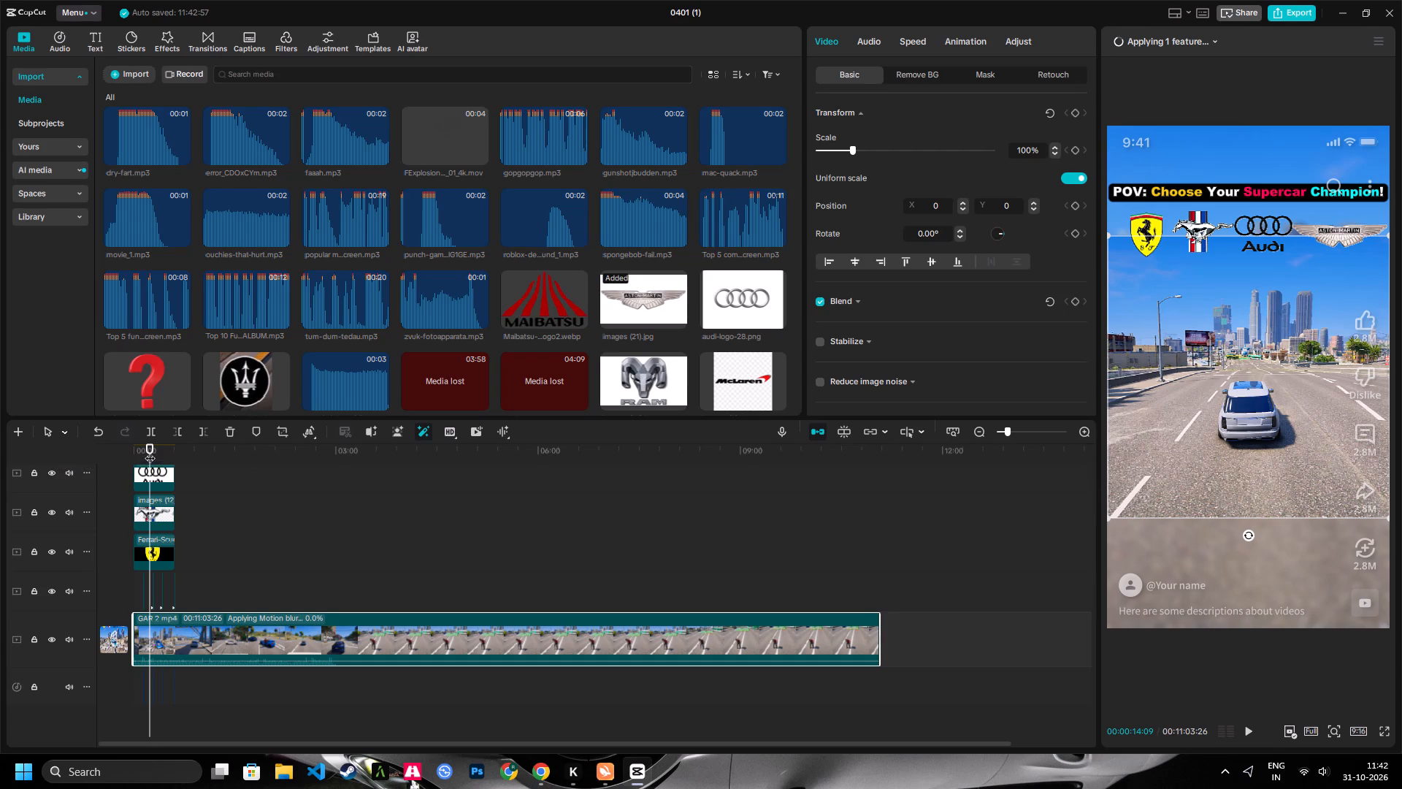
pyautogui.press('space')
pyautogui.press('space')
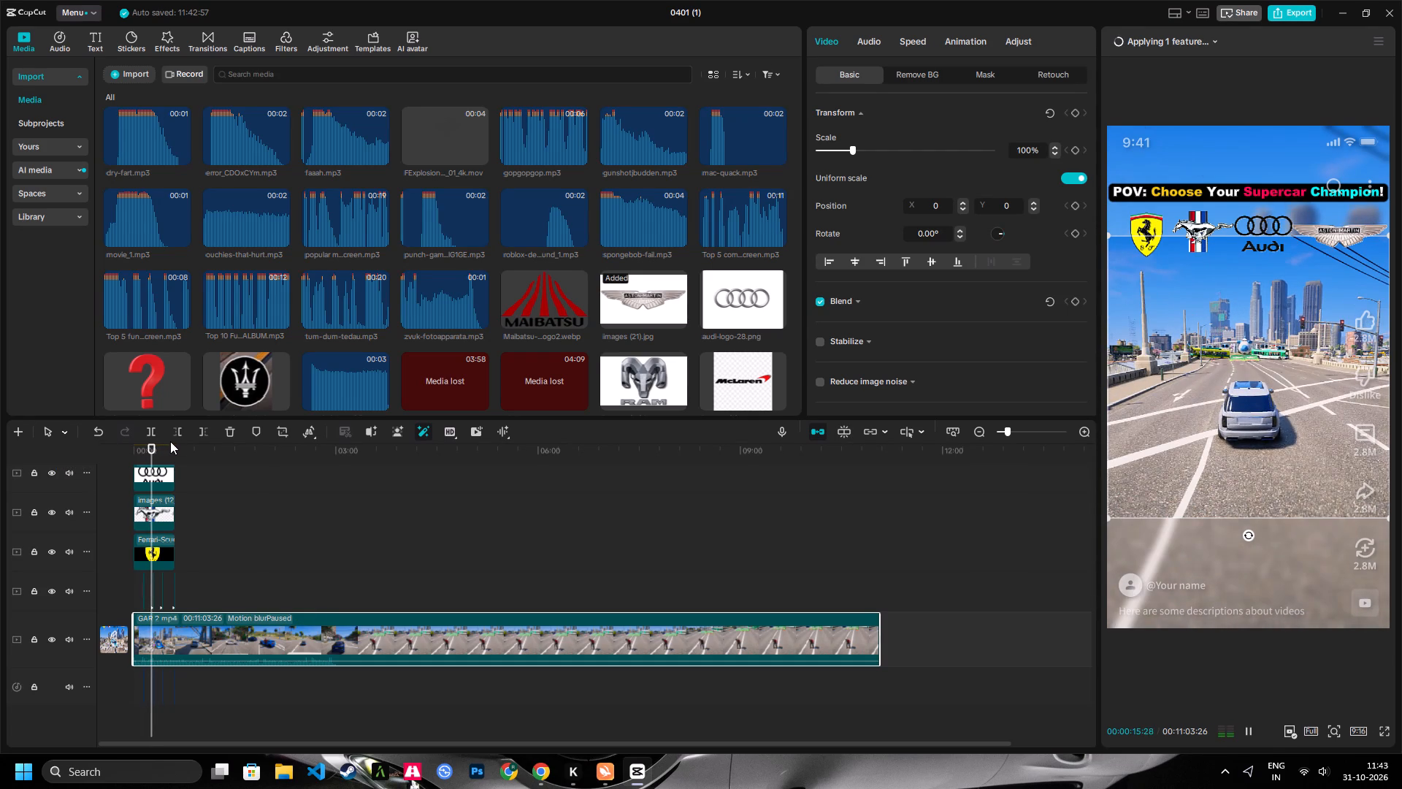
pyautogui.press('space')
pyautogui.press('space')
pyautogui.click(180, 433)
# Split the GAR 2.mp4 clip at about 00:00:08:00, after the white SUV's first jump.
pyautogui.press('space')
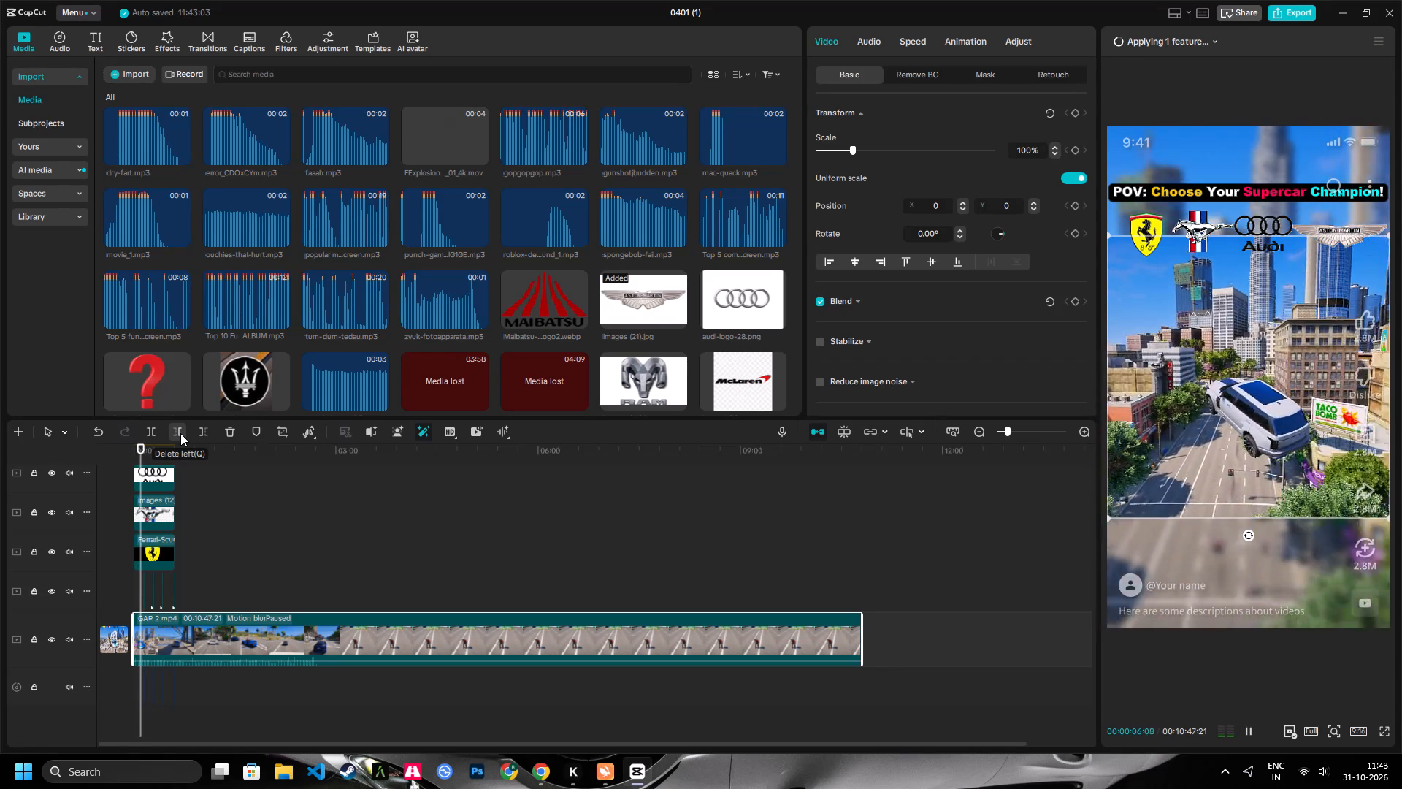
pyautogui.press('space')
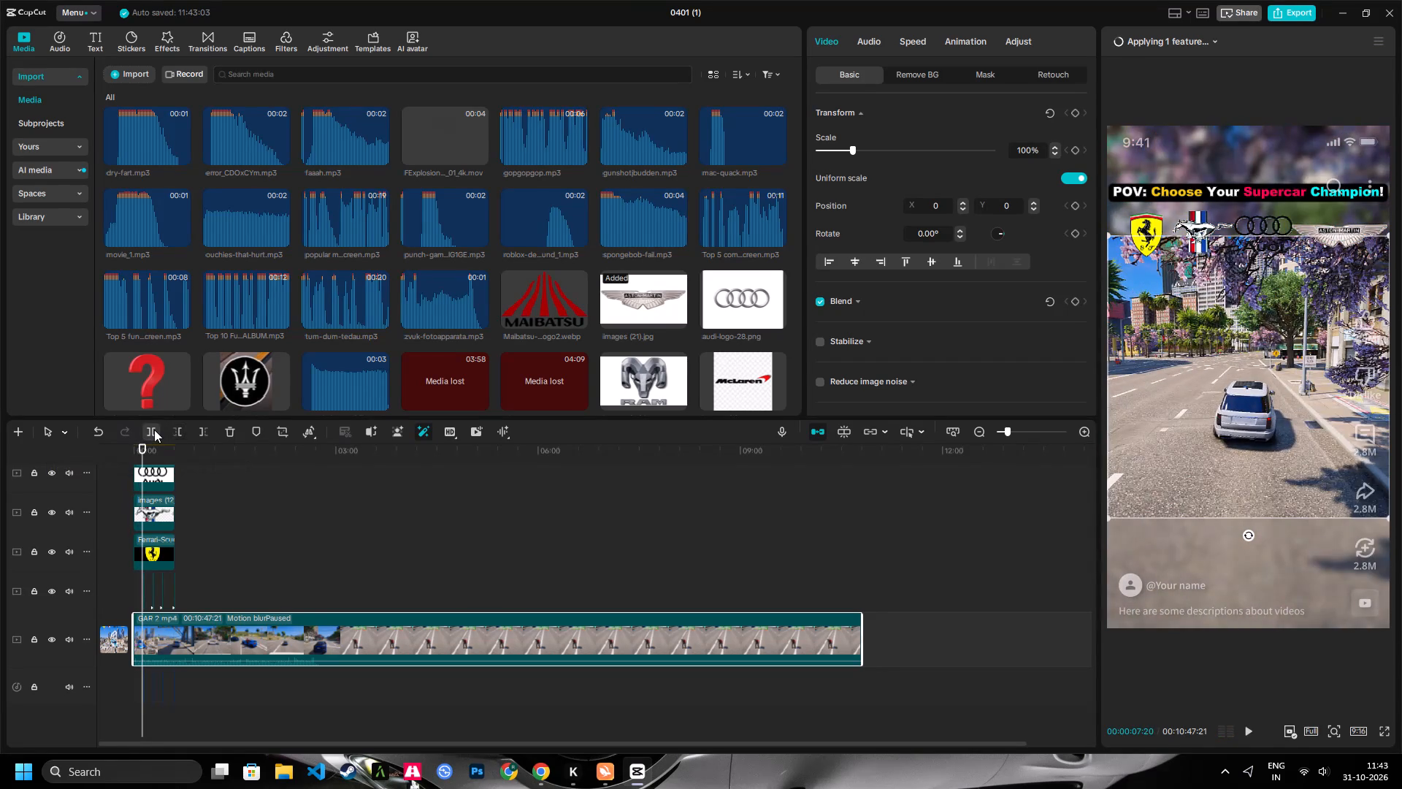
pyautogui.press('space')
pyautogui.click(154, 430)
# Trim about 36 seconds off the start of the remaining GAR 2.mp4 clip, up to where the silver SUV's run begins.
pyautogui.press('space')
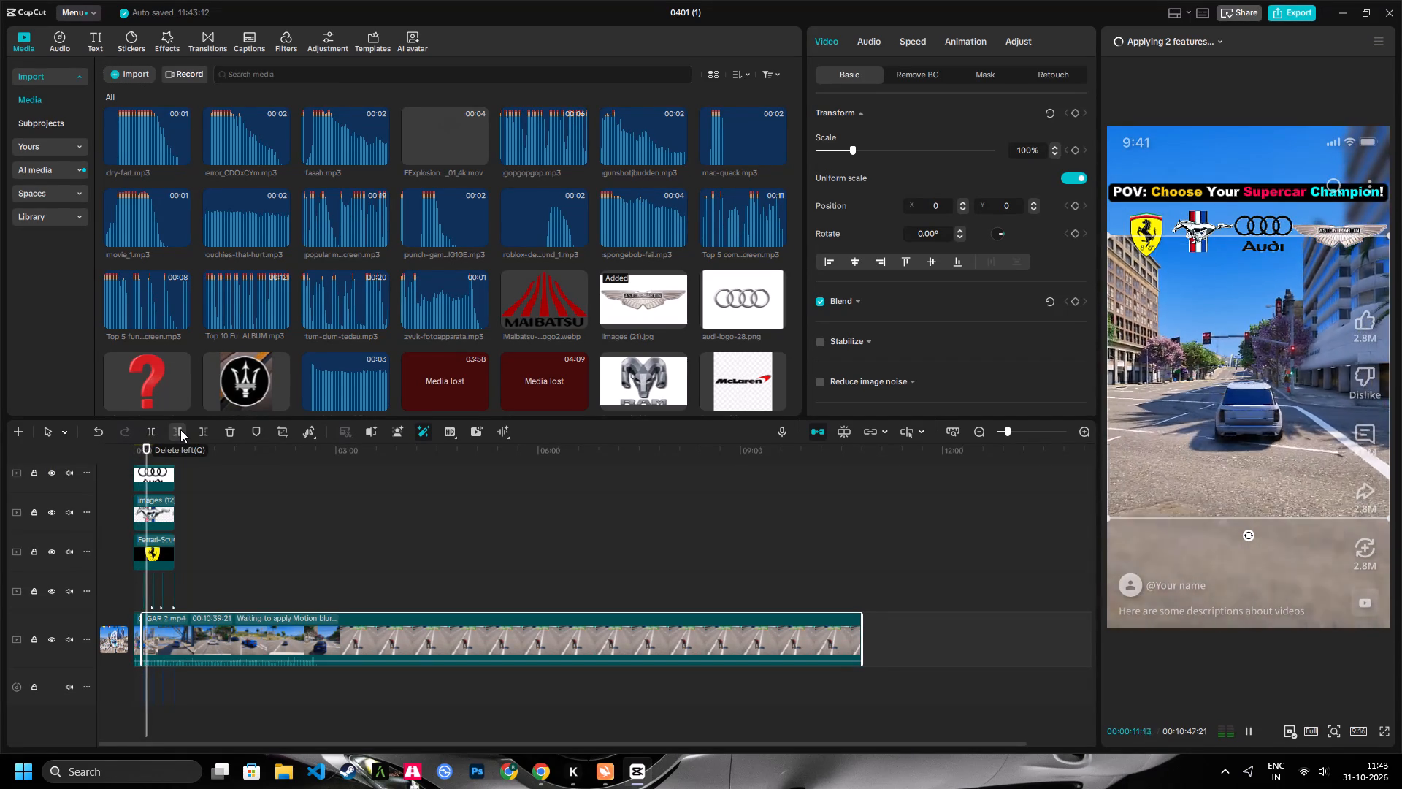
pyautogui.click(158, 448)
pyautogui.press('space')
pyautogui.click(173, 446)
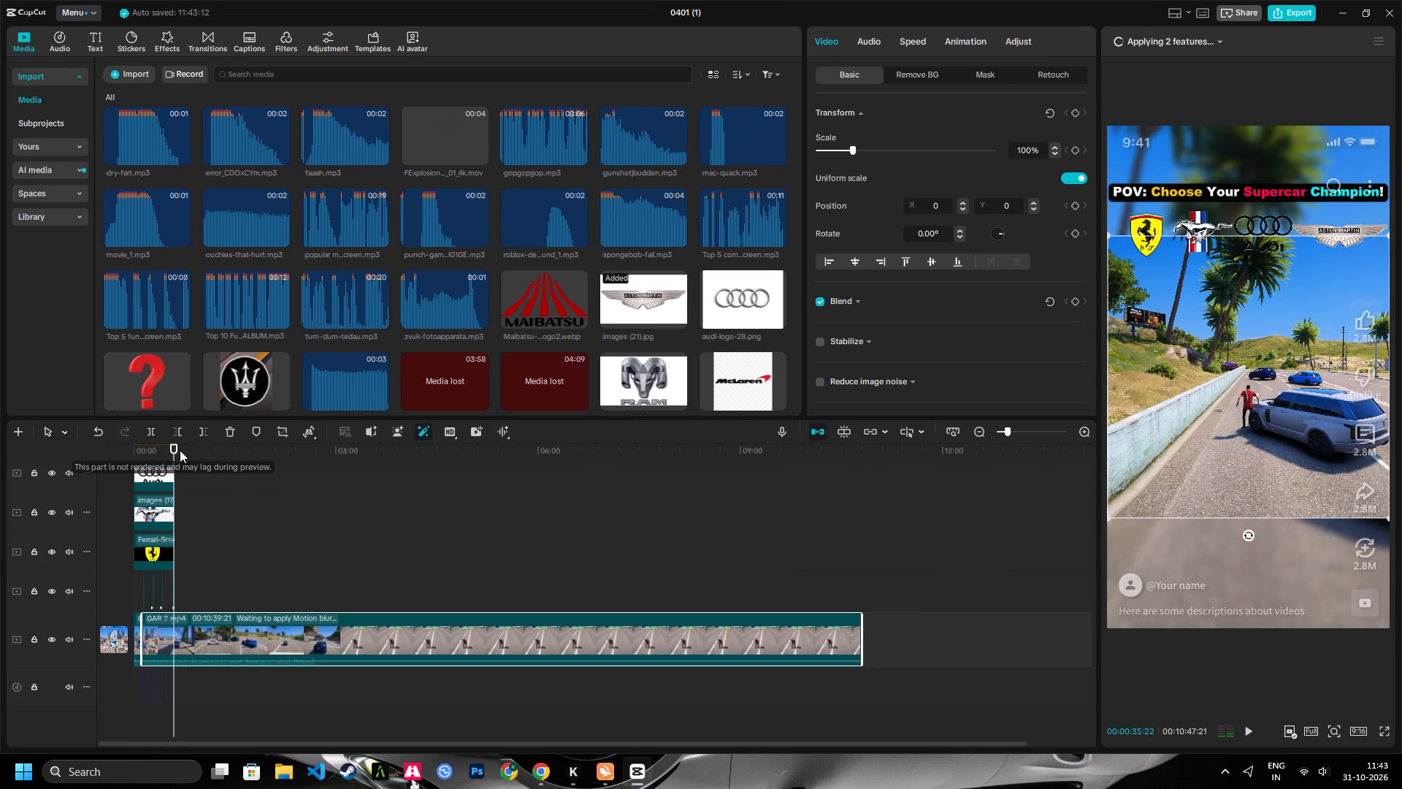
pyautogui.click(180, 450)
pyautogui.press('space')
pyautogui.click(185, 451)
pyautogui.press('space')
pyautogui.press('space')
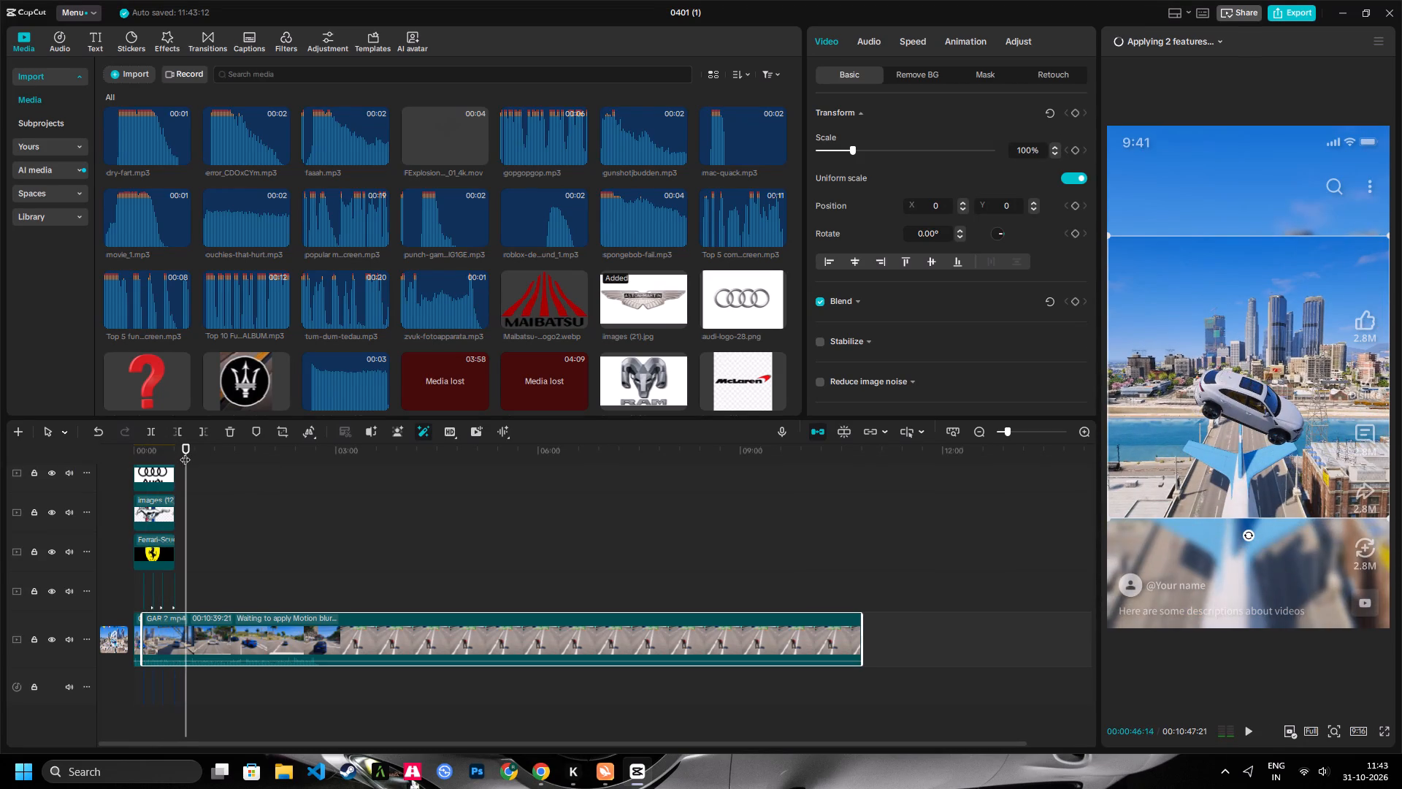
pyautogui.click(180, 455)
pyautogui.press('space')
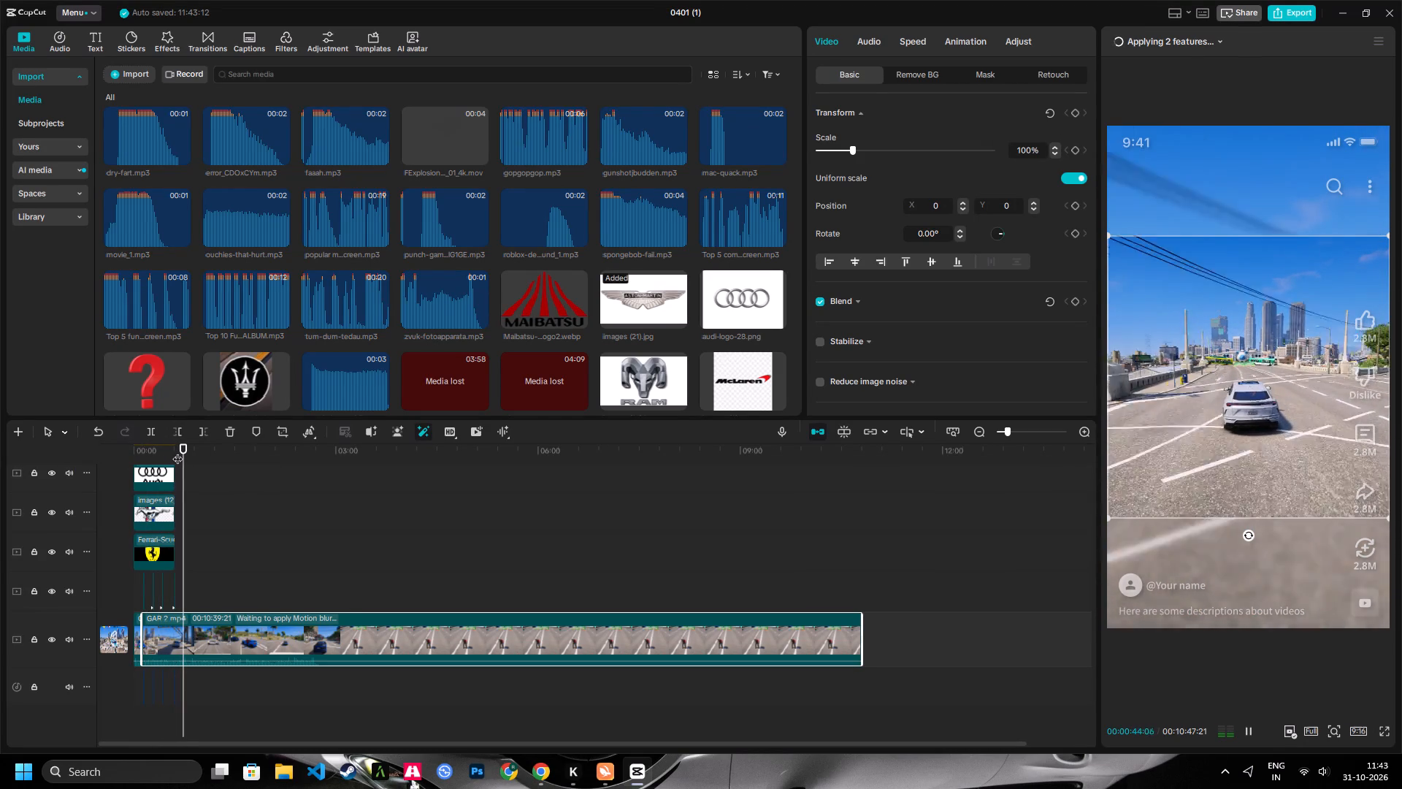
pyautogui.press('space')
pyautogui.click(172, 430)
# Split the GAR 2.mp4 clip at about 00:00:17:13, after the silver SUV's first jump.
pyautogui.press('space')
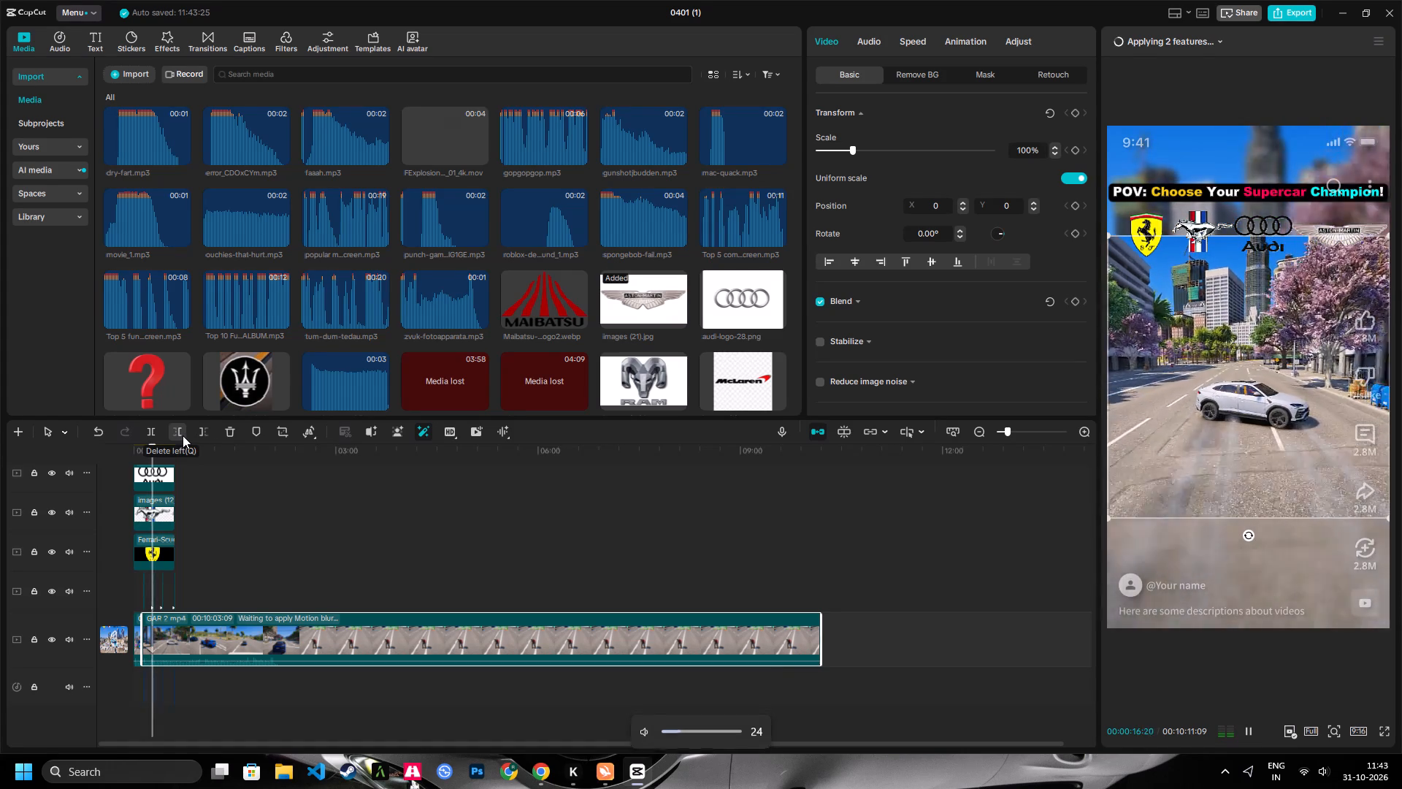
pyautogui.press('space')
pyautogui.press('space')
pyautogui.press('space')
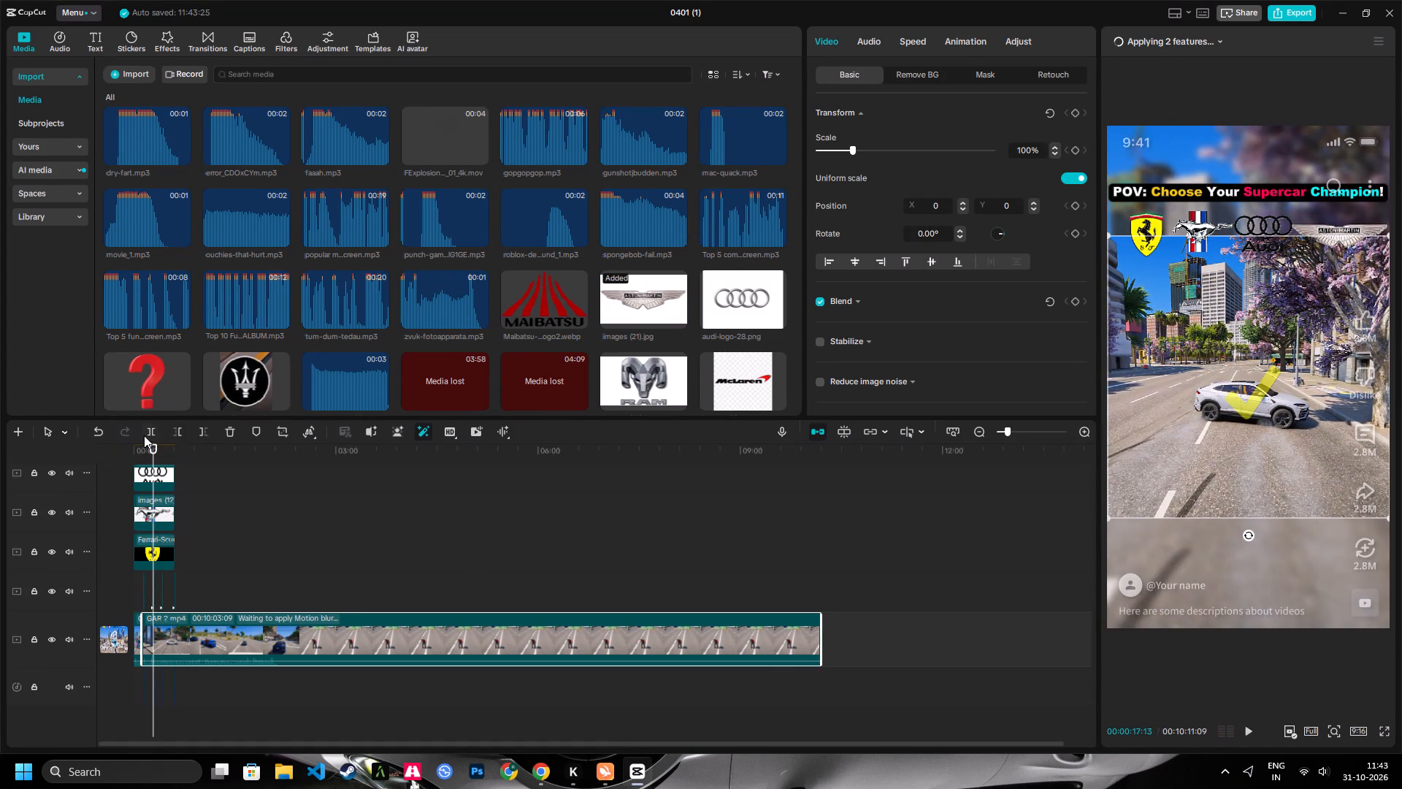
pyautogui.click(144, 435)
# Scan the remaining GAR 2.mp4 footage after the silver SUV's jump for the start of the next car's run.
pyautogui.press('space')
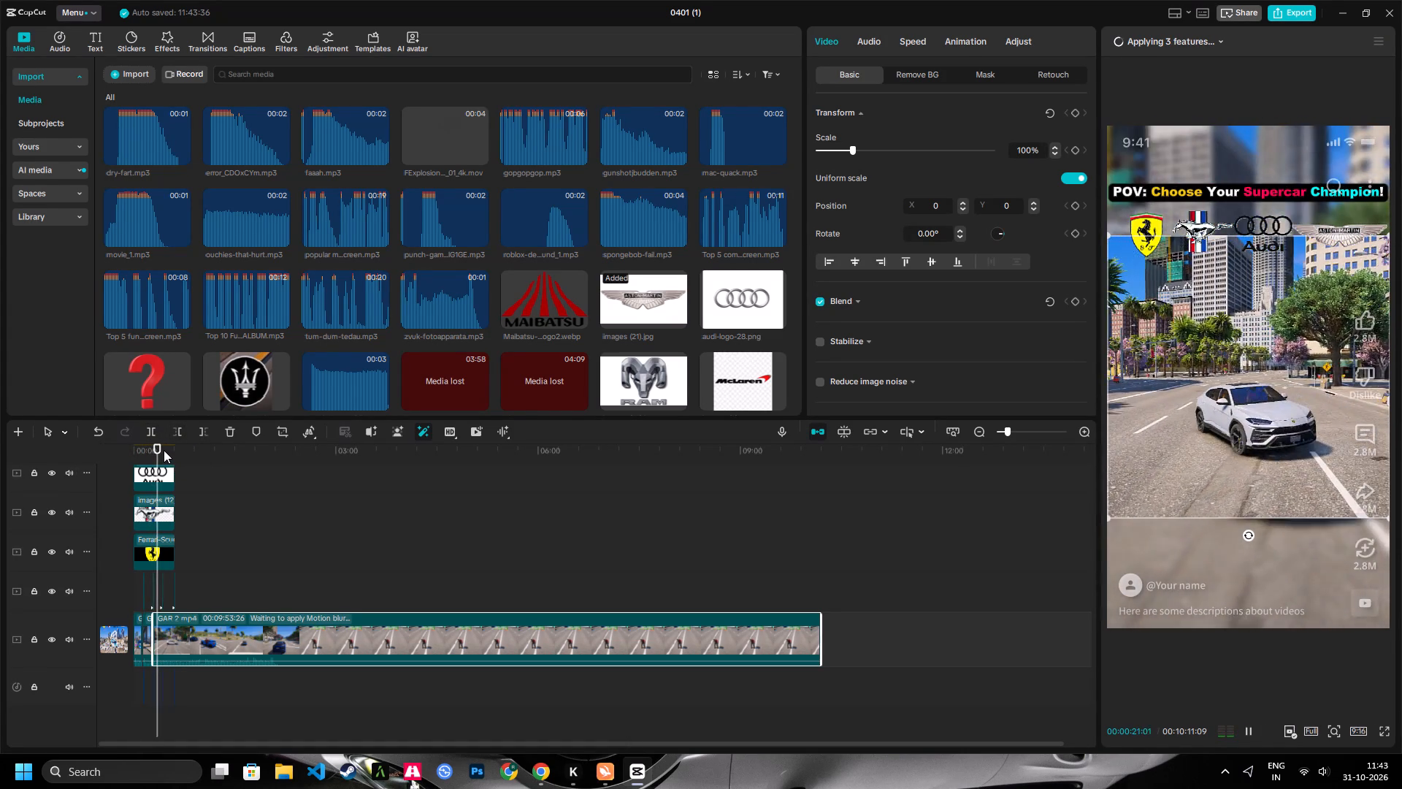
pyautogui.click(164, 450)
pyautogui.press('space')
pyautogui.click(169, 447)
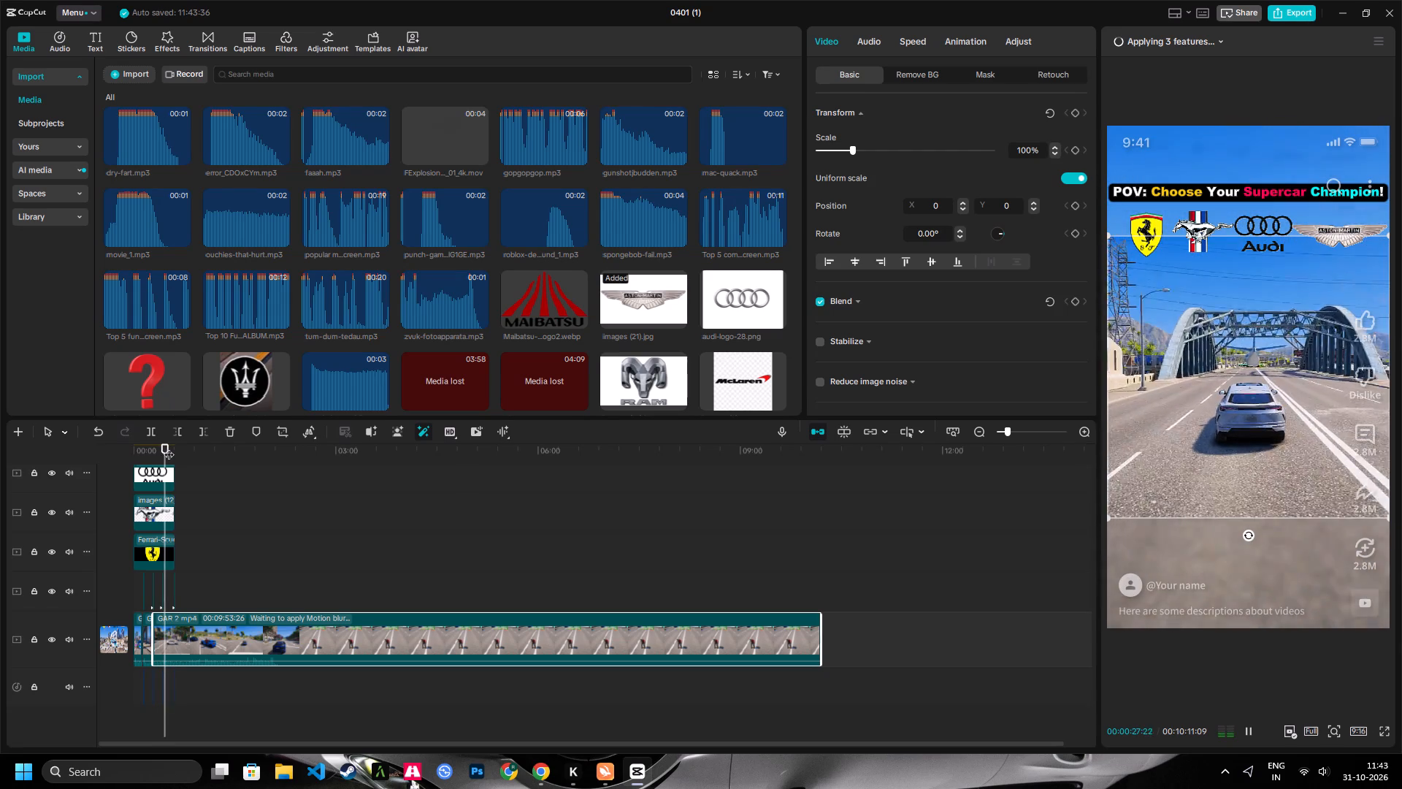
pyautogui.press('space')
pyautogui.click(175, 446)
pyautogui.press('space')
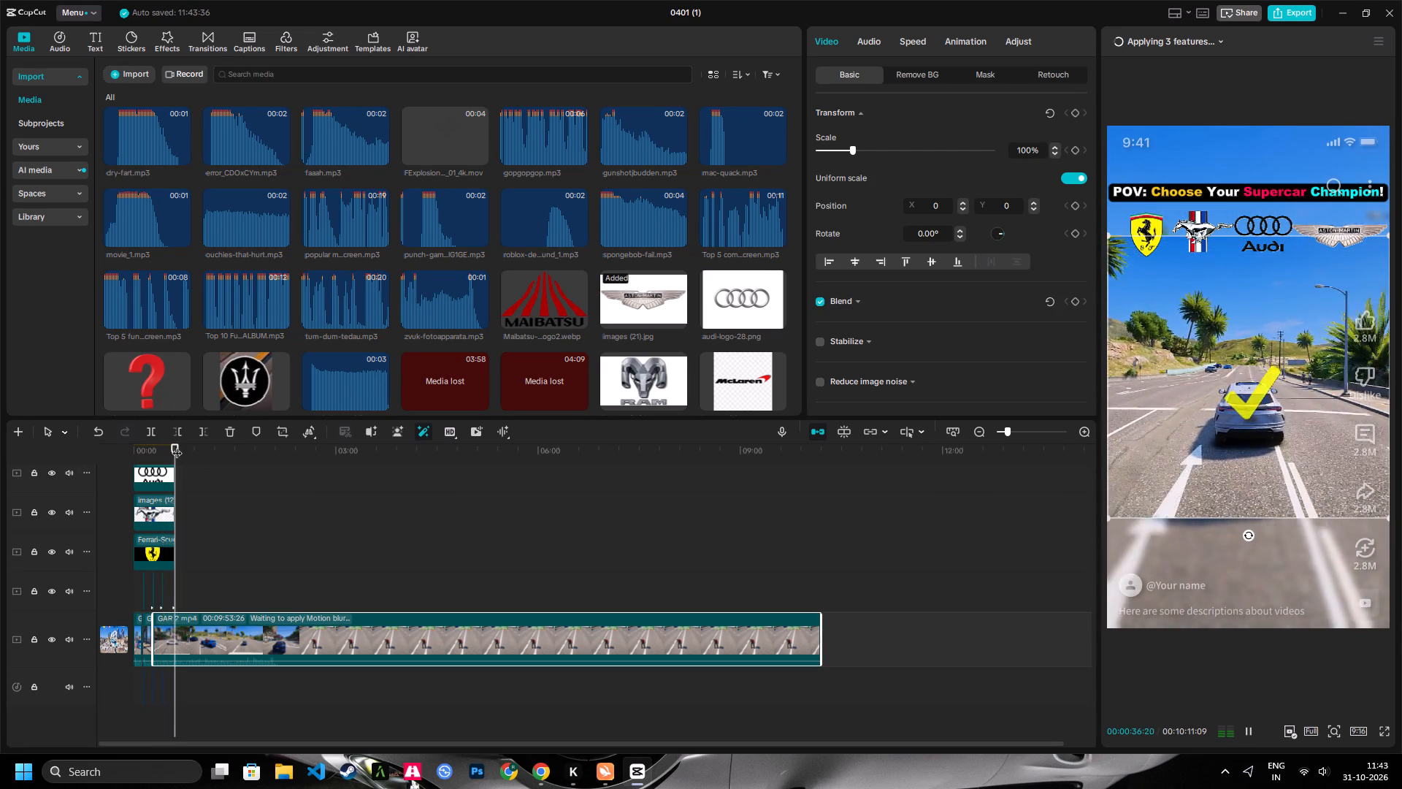
pyautogui.click(177, 446)
pyautogui.press('space')
pyautogui.press('space')
pyautogui.press('space')
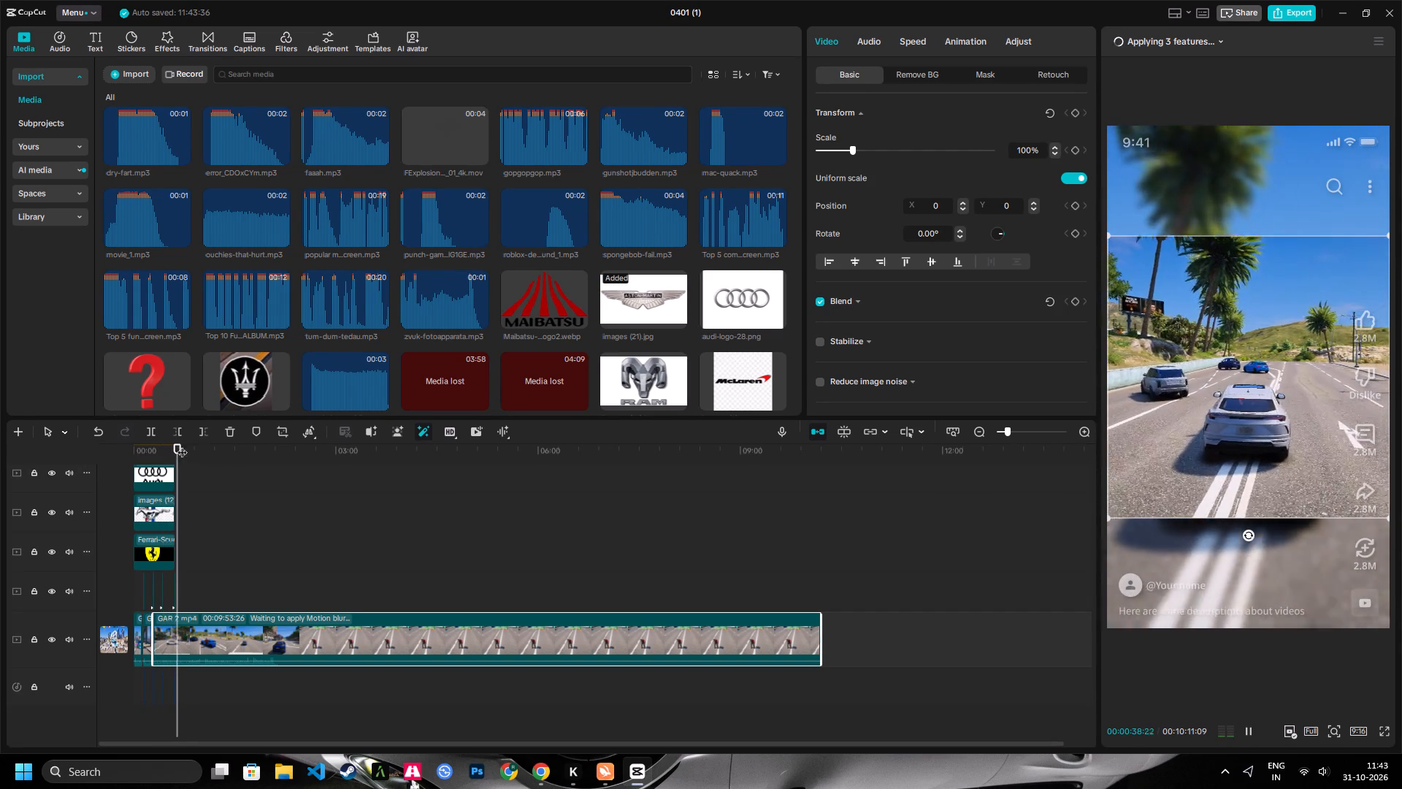
pyautogui.click(182, 446)
pyautogui.press('space')
pyautogui.click(184, 451)
pyautogui.press('space')
pyautogui.click(185, 451)
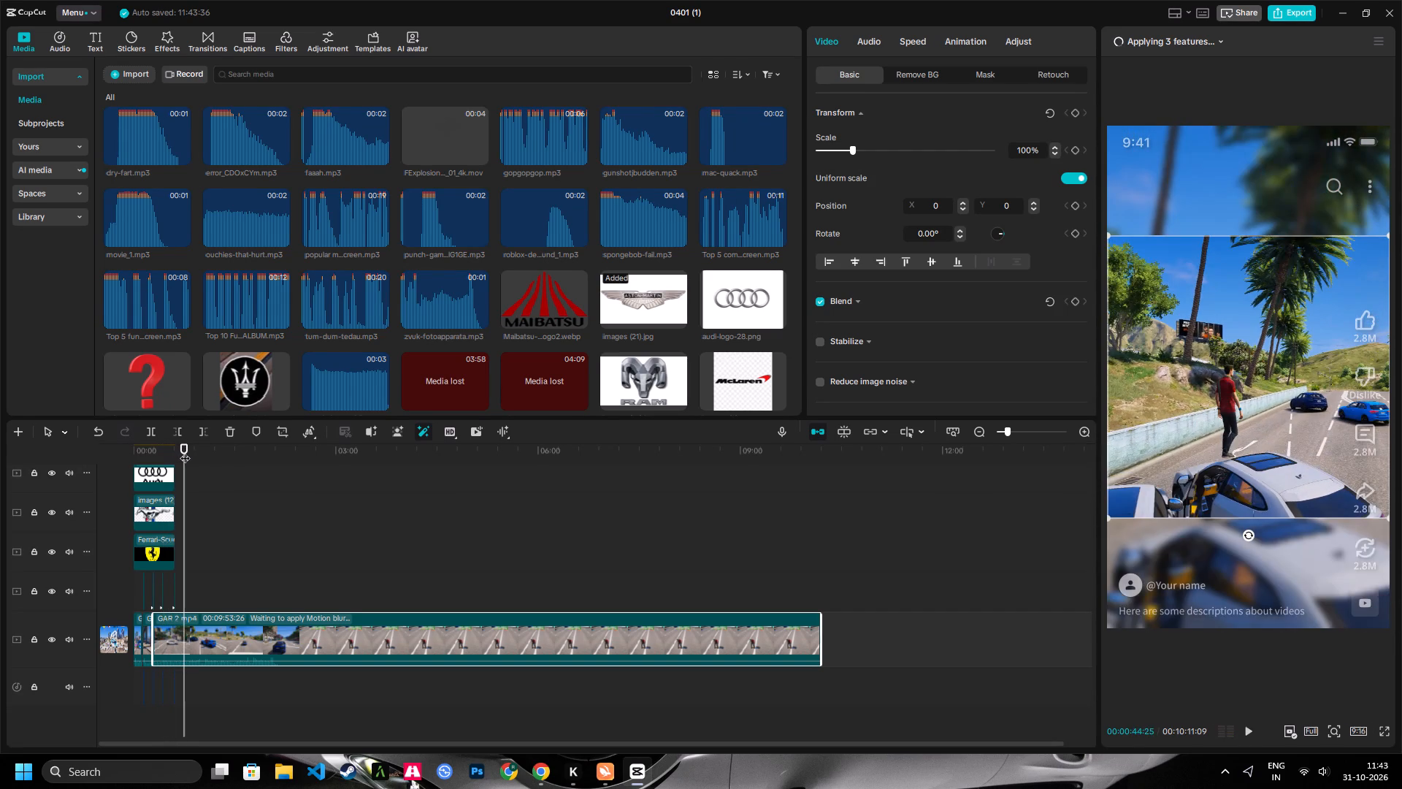
pyautogui.press('space')
pyautogui.click(190, 451)
pyautogui.press('space')
pyautogui.press('space')
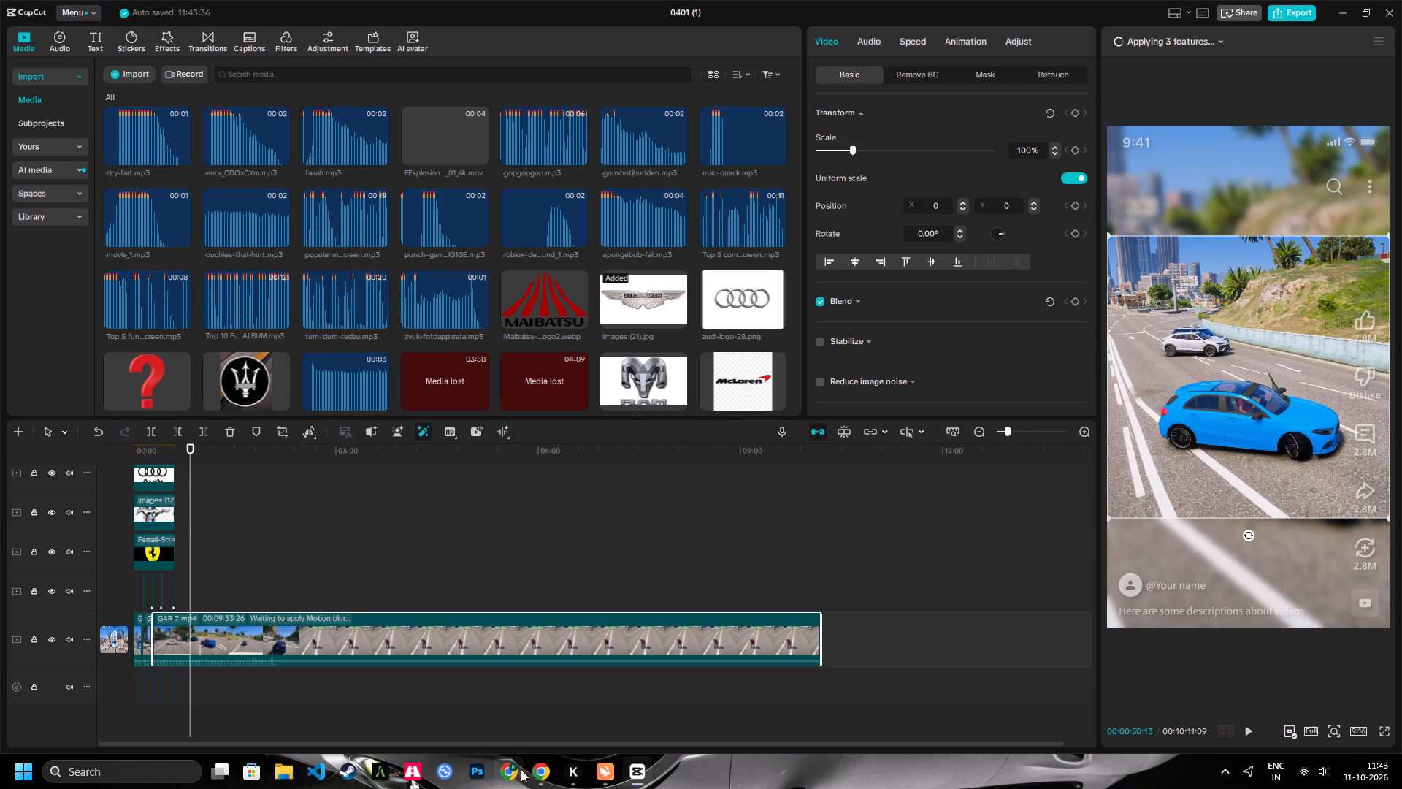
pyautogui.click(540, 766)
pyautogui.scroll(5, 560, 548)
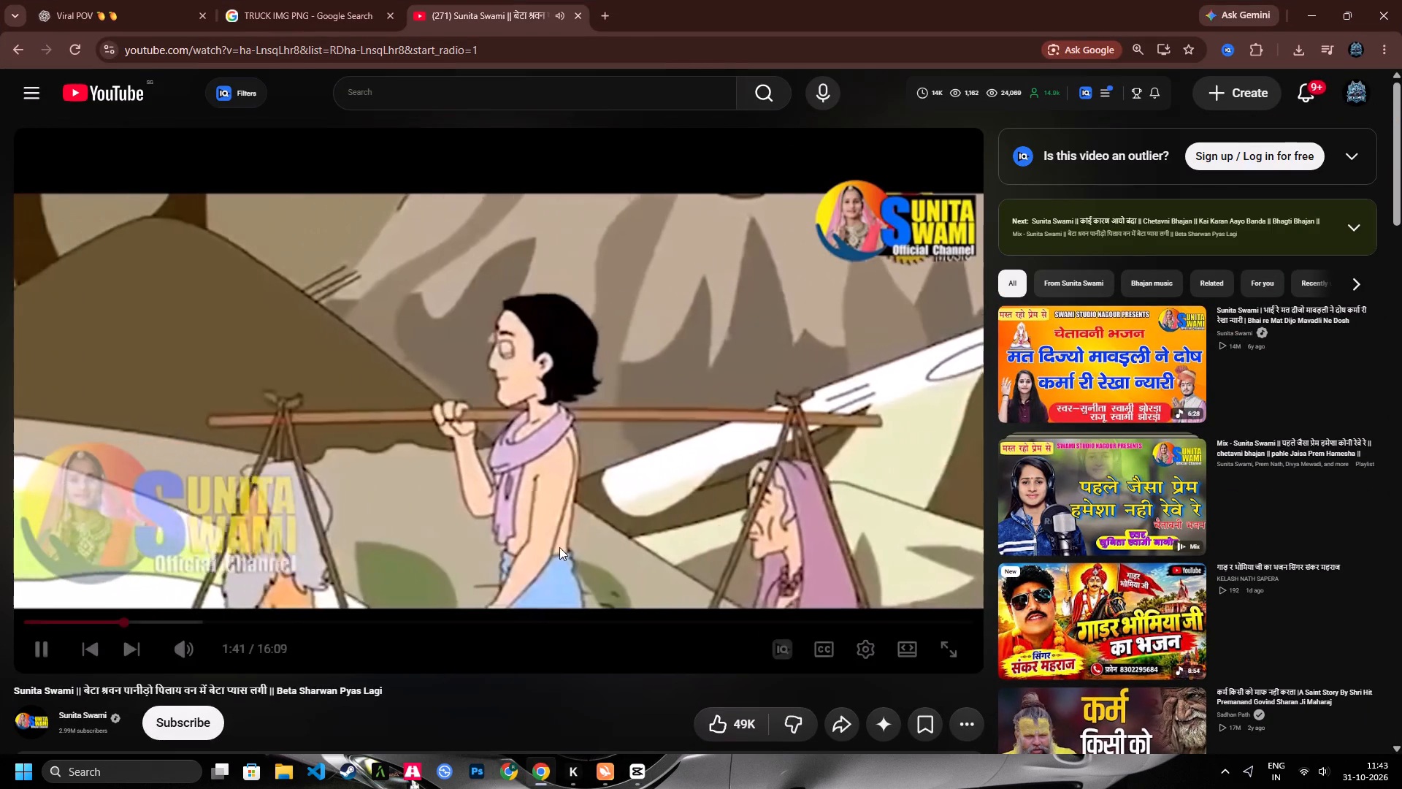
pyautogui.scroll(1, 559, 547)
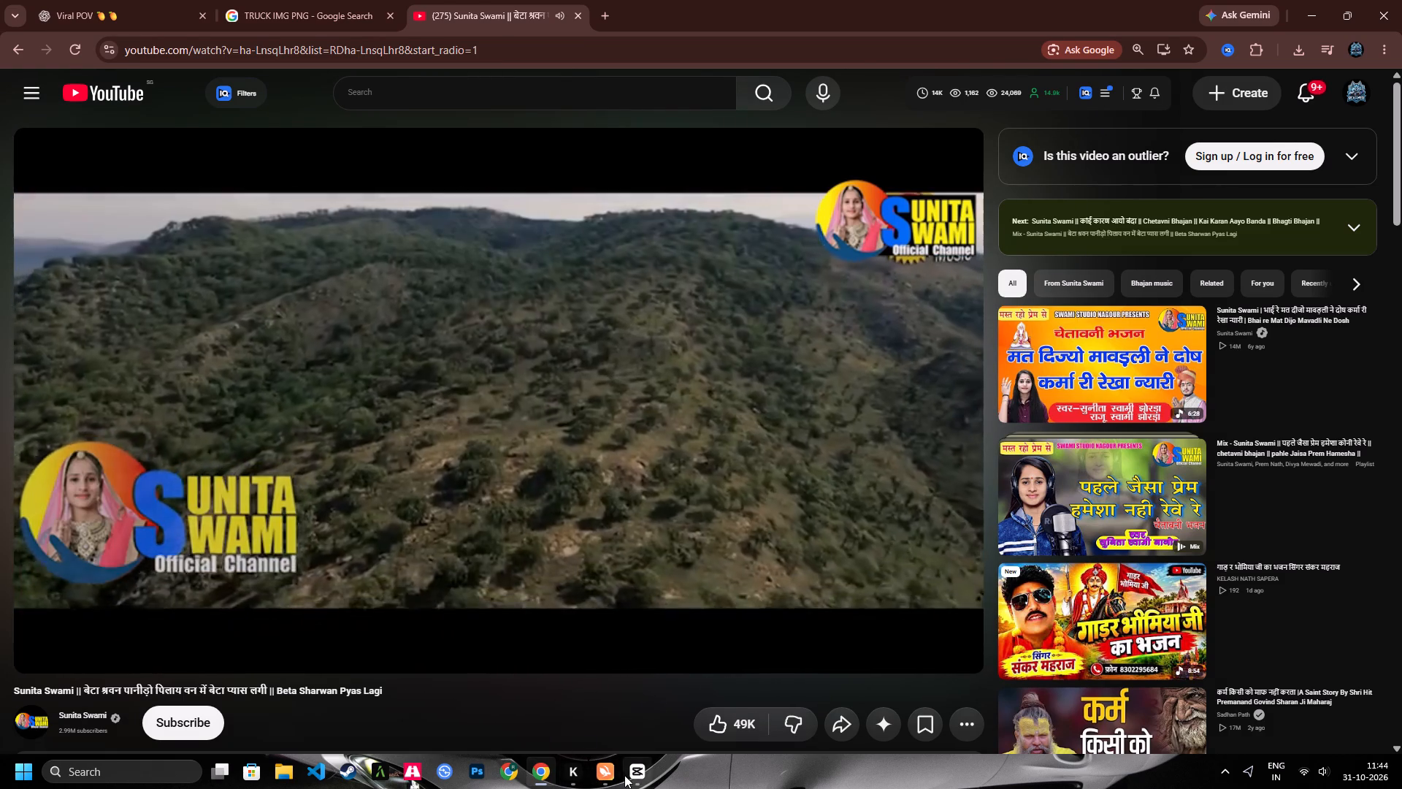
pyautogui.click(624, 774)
# Trim about 40 seconds off the start of the last GAR 2.mp4 clip, up to the light blue hatchback's run.
pyautogui.press('space')
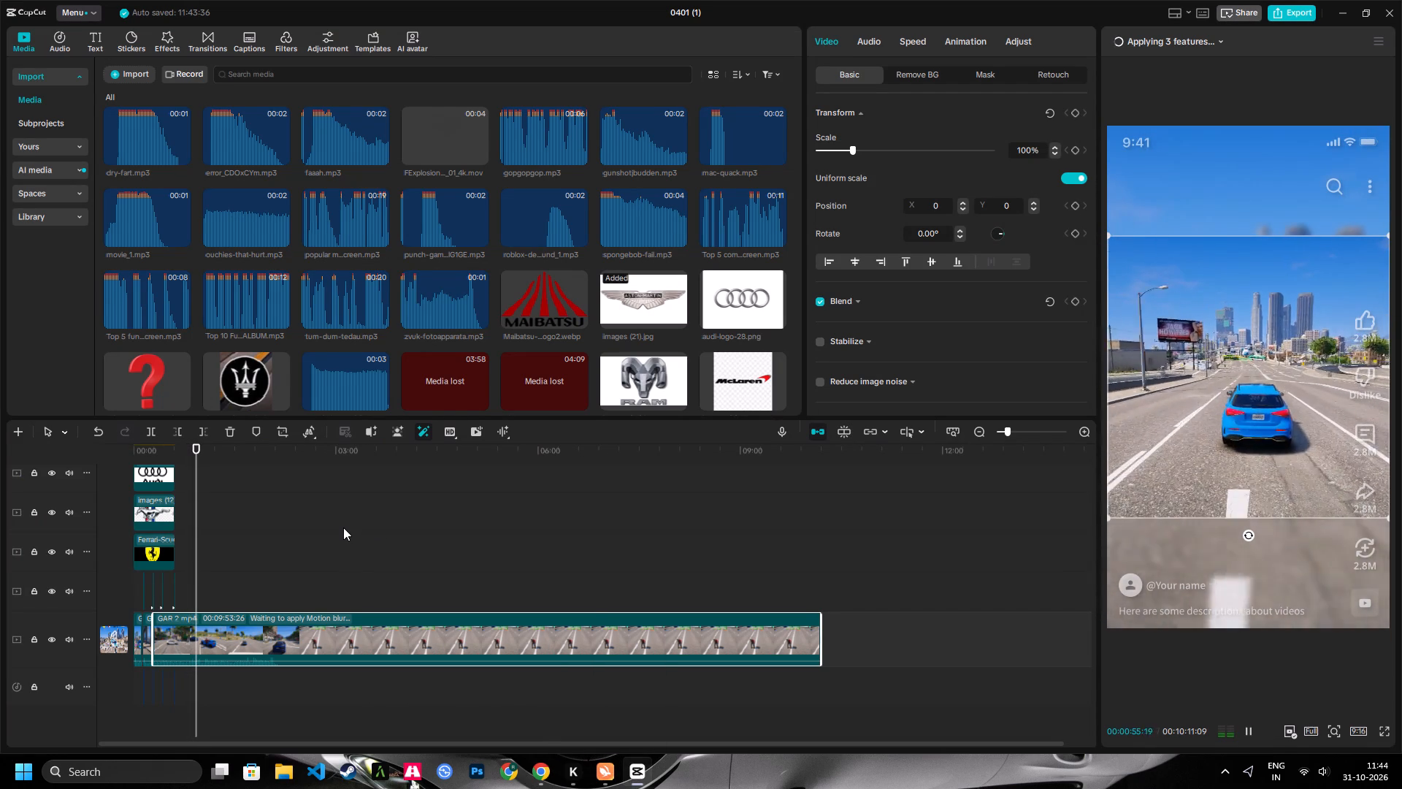
pyautogui.press('space')
pyautogui.press('space')
pyautogui.press('space')
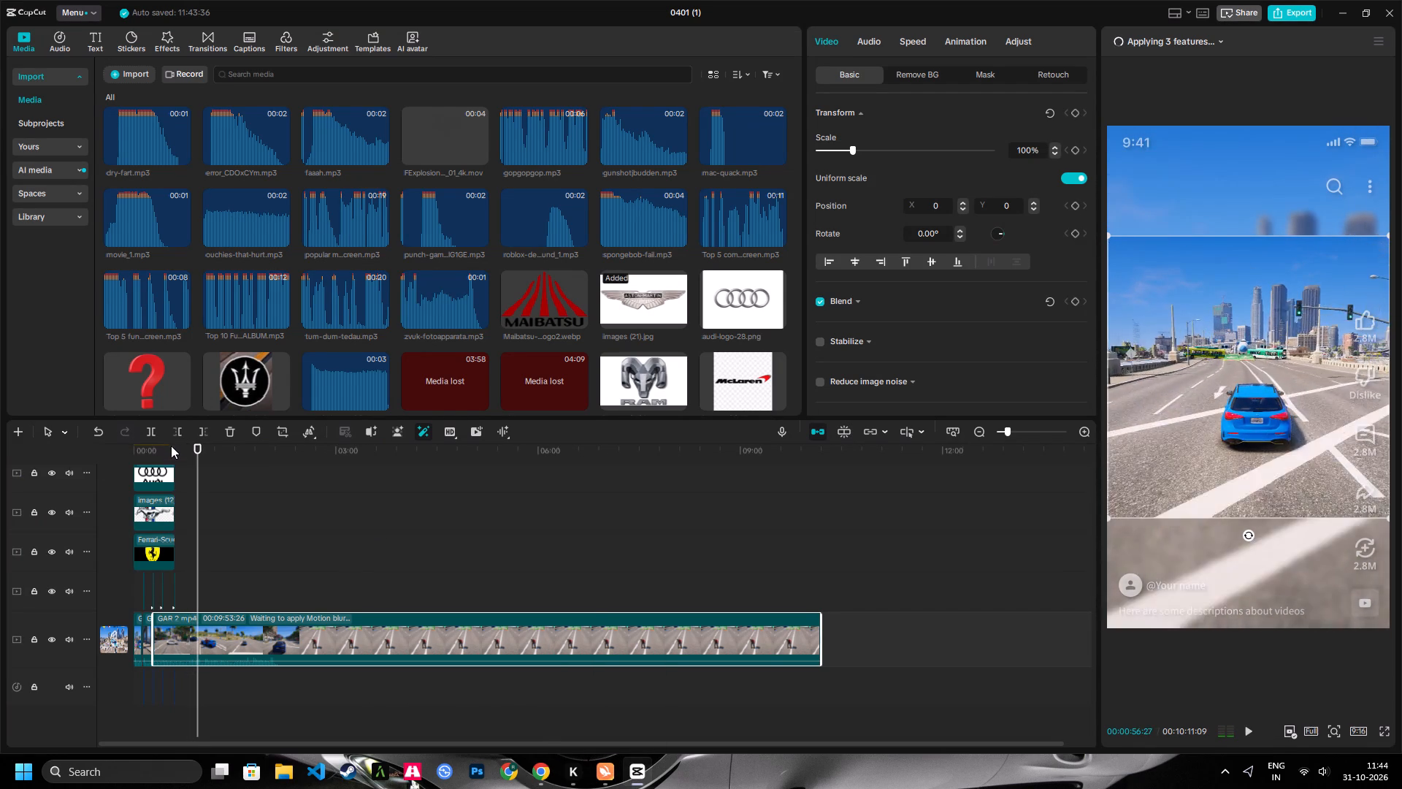
pyautogui.press('space')
pyautogui.press('space')
pyautogui.click(175, 438)
# Split the GAR 2.mp4 clip at about 00:00:26:00, after the light blue hatchback's jump, making its segment 00:00:08:13 long.
pyautogui.press('space')
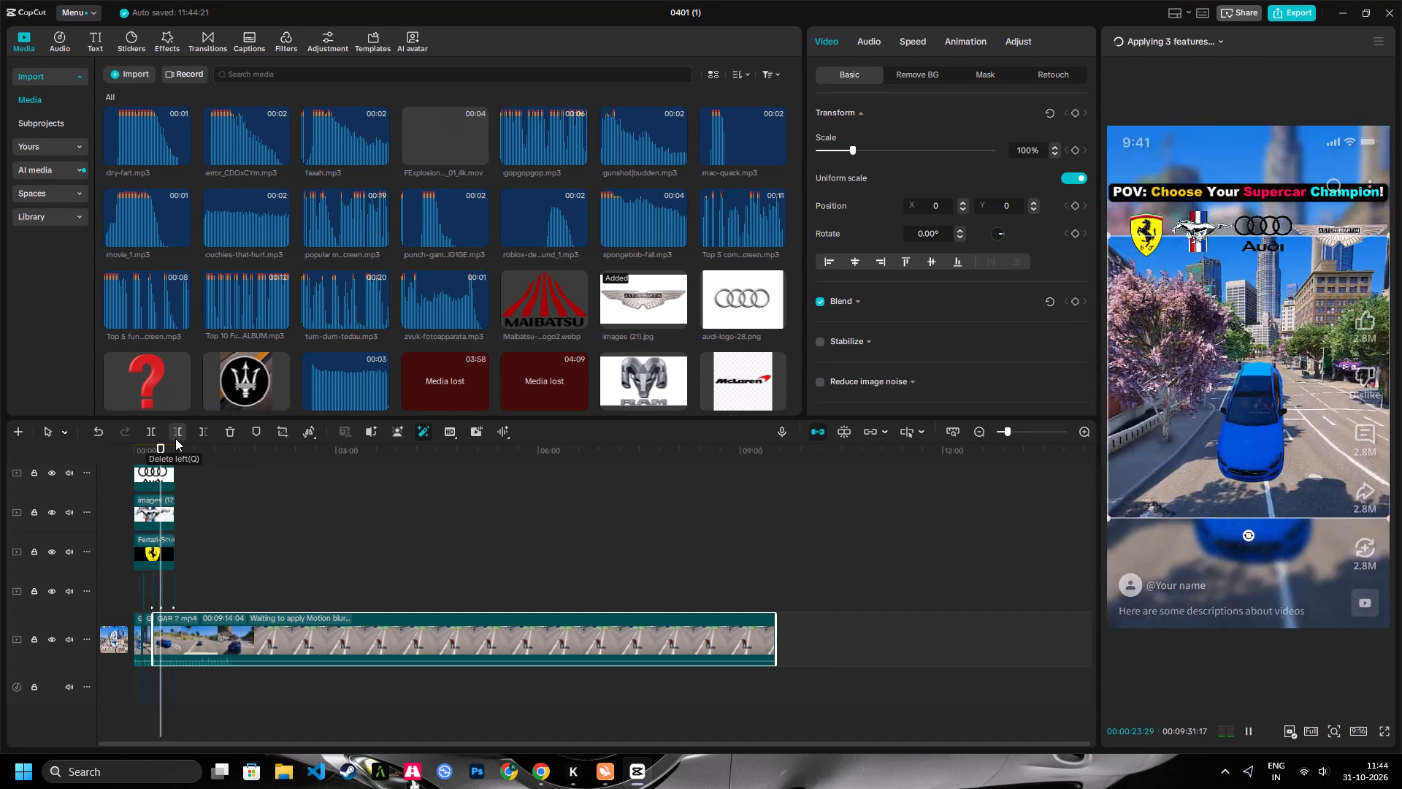
pyautogui.press('space')
pyautogui.press('space')
pyautogui.press('space')
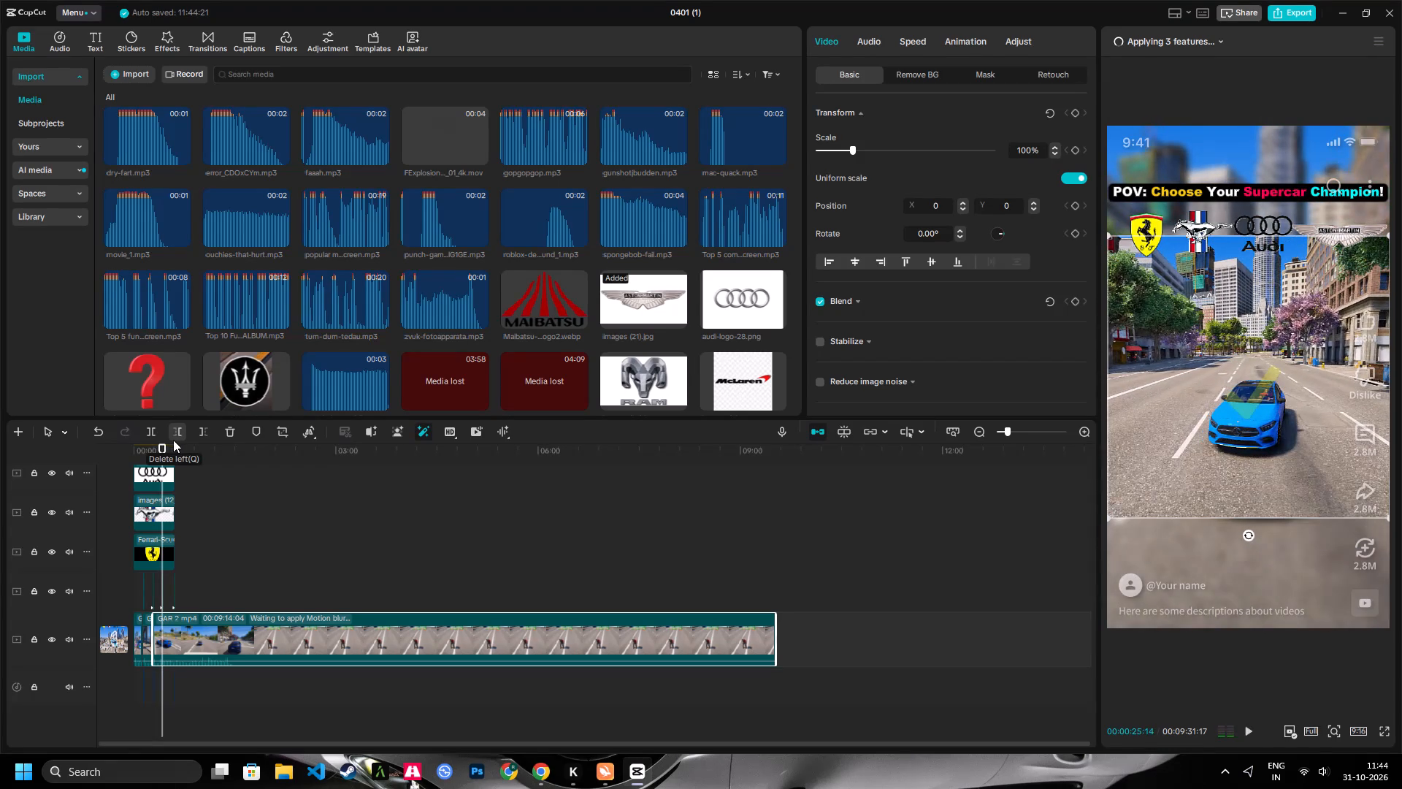
pyautogui.press('space')
pyautogui.press('space')
pyautogui.click(157, 430)
# Trim about 35 seconds off the start of the last GAR 2.mp4 clip, up to where the dark blue car's run begins.
pyautogui.press('space')
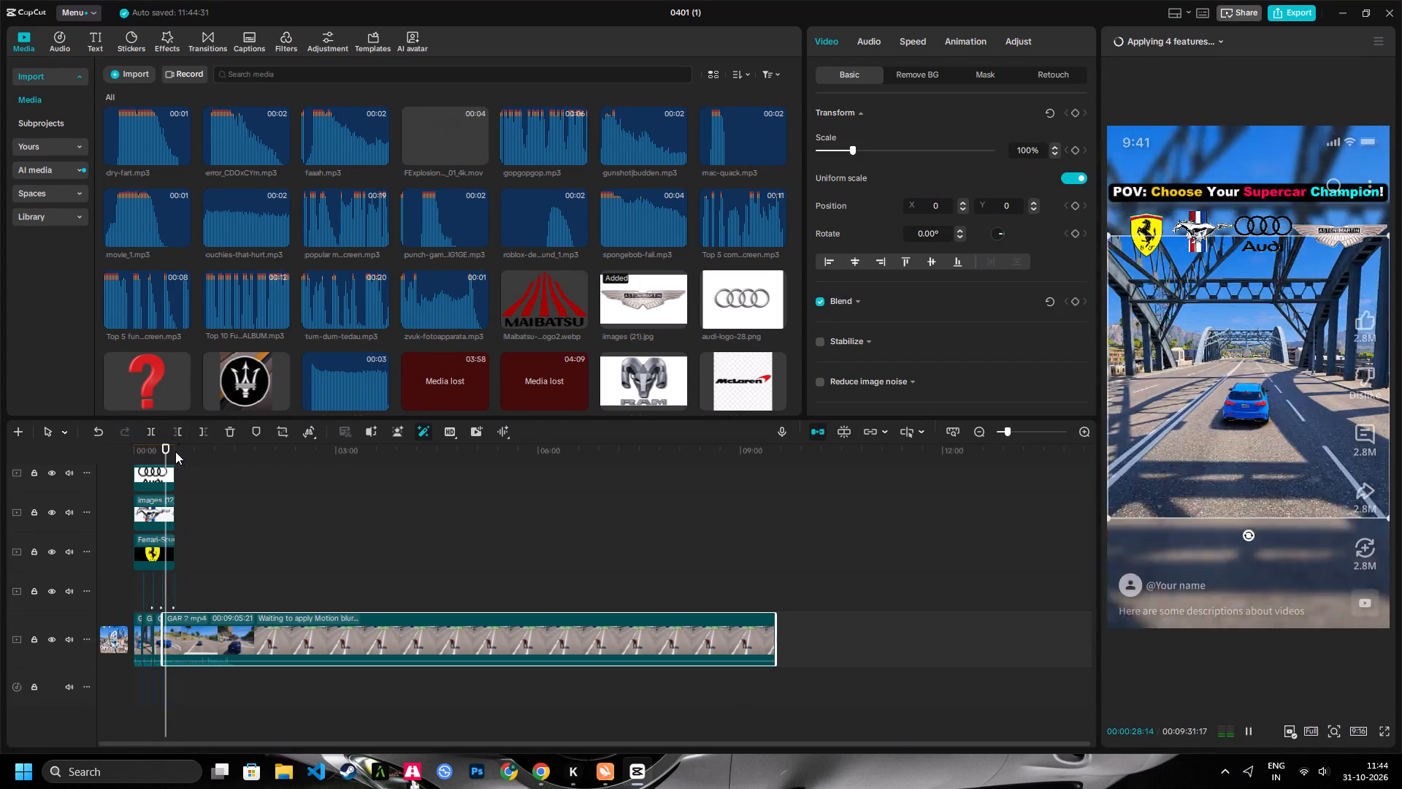
pyautogui.click(175, 451)
pyautogui.press('space')
pyautogui.click(180, 451)
pyautogui.press('space')
pyautogui.click(186, 454)
pyautogui.press('space')
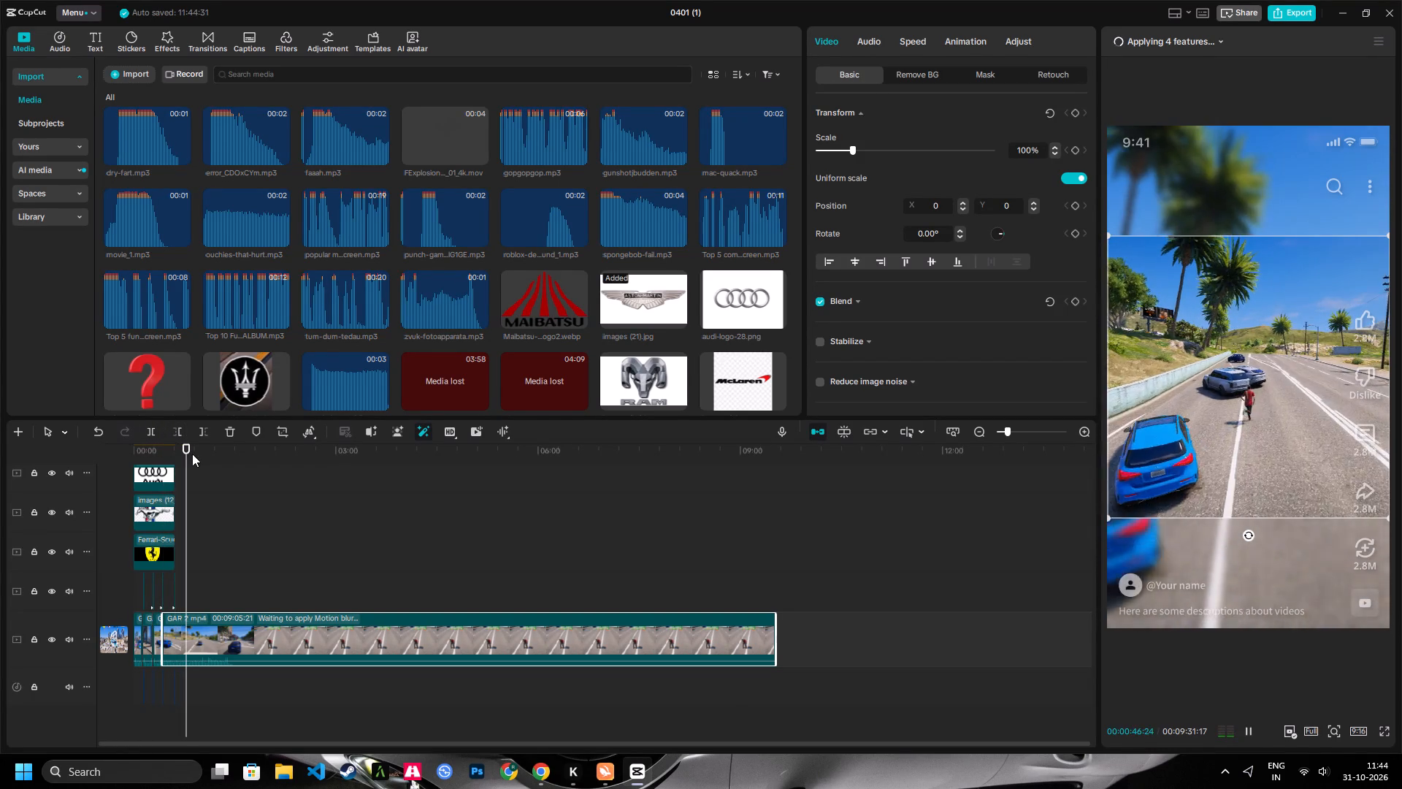
pyautogui.click(192, 454)
pyautogui.press('space')
pyautogui.click(196, 454)
pyautogui.press('space')
pyautogui.click(196, 454)
pyautogui.press('space')
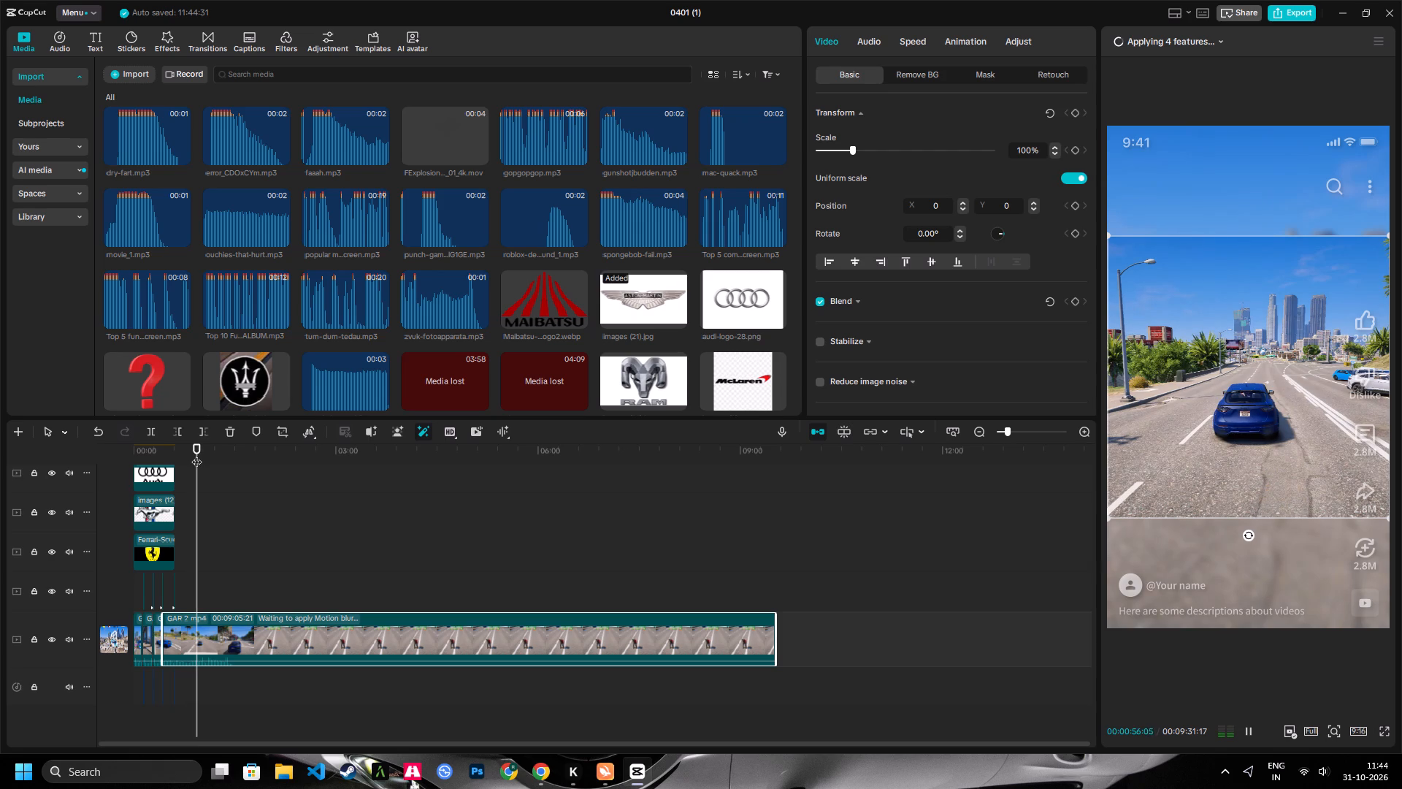
pyautogui.press('space')
pyautogui.press('space')
pyautogui.press('space')
pyautogui.press('space')
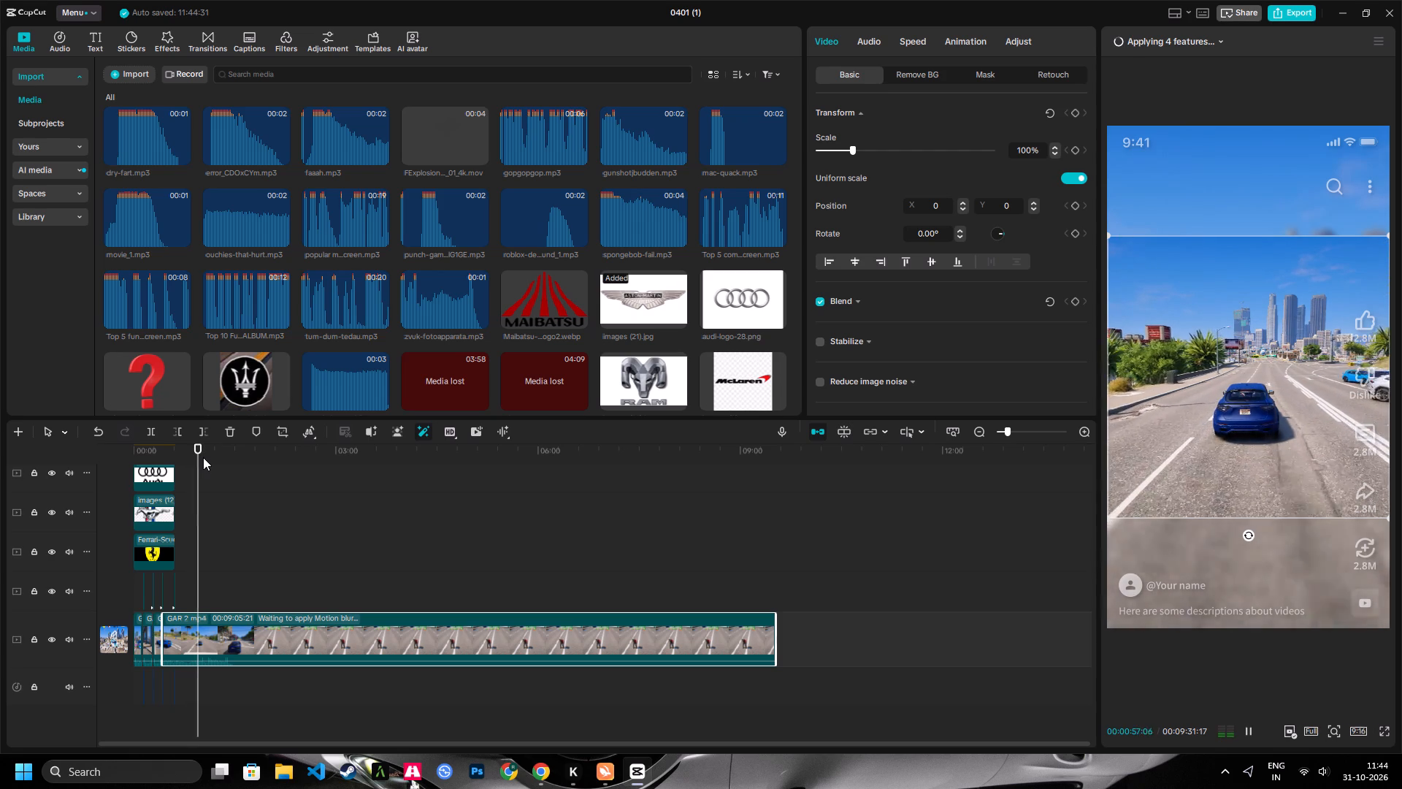
pyautogui.click(203, 457)
pyautogui.click(199, 458)
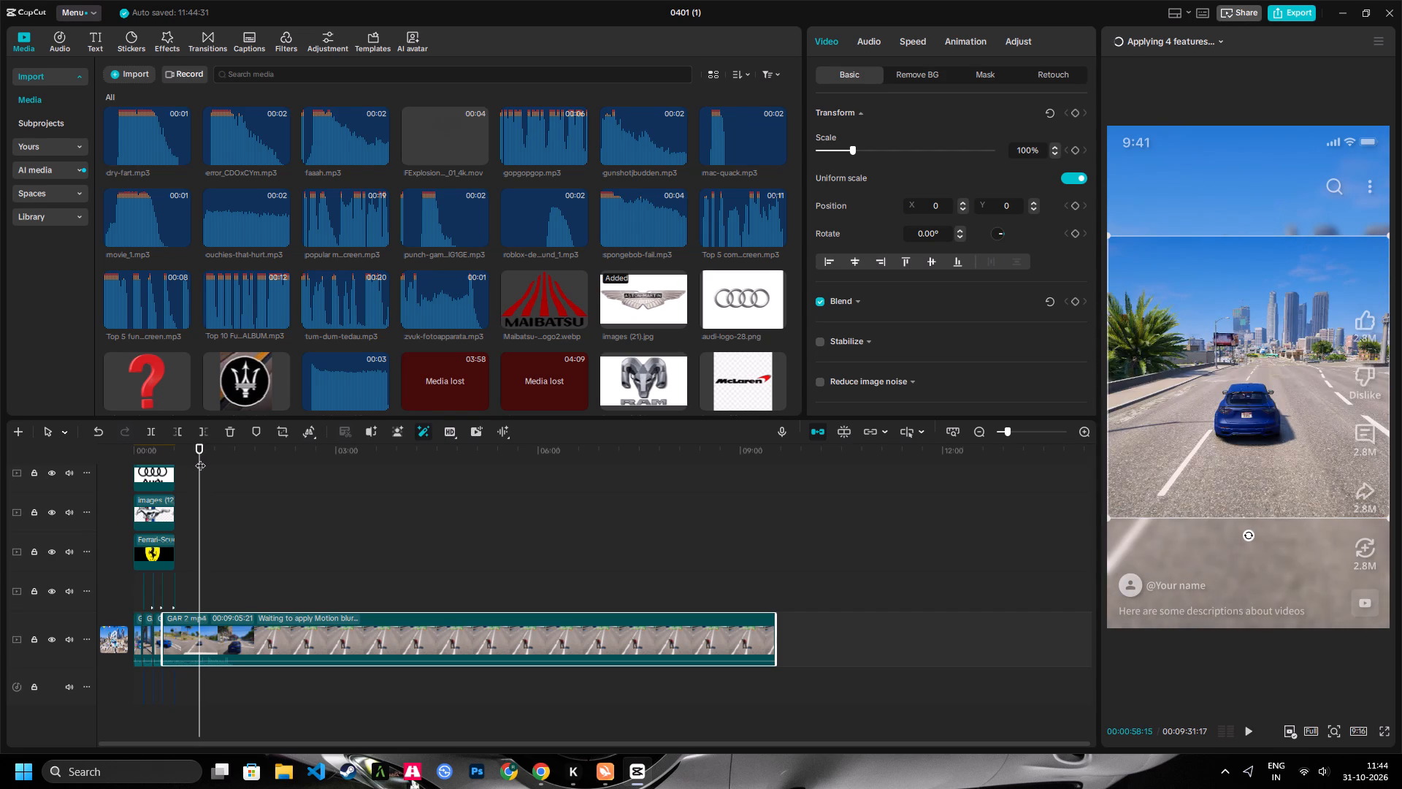
pyautogui.press('space')
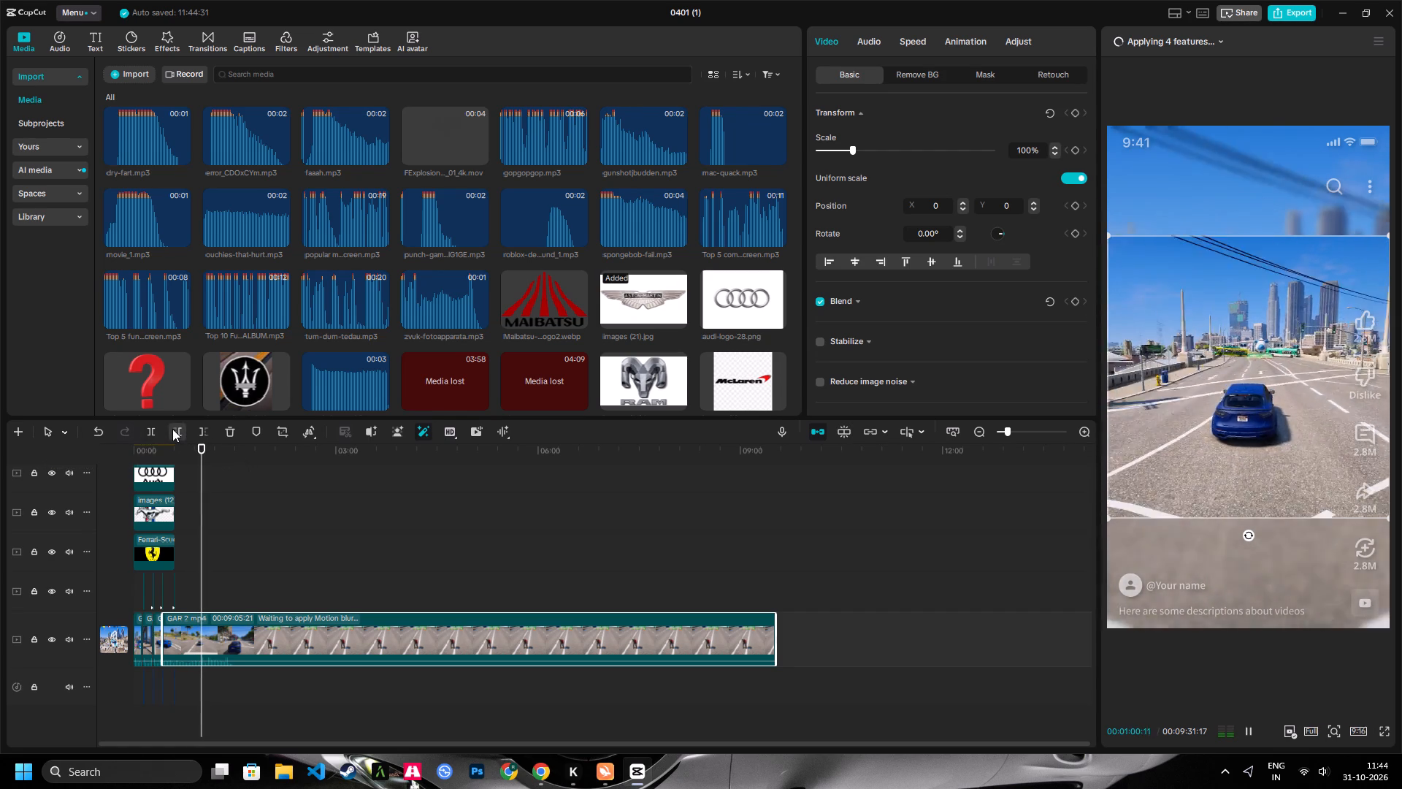
pyautogui.press('space')
pyautogui.click(172, 429)
# Cut off the rest of the last GAR 2.mp4 clip after the dark blue car's jump, leaving it 00:00:08:26 long.
pyautogui.press('space')
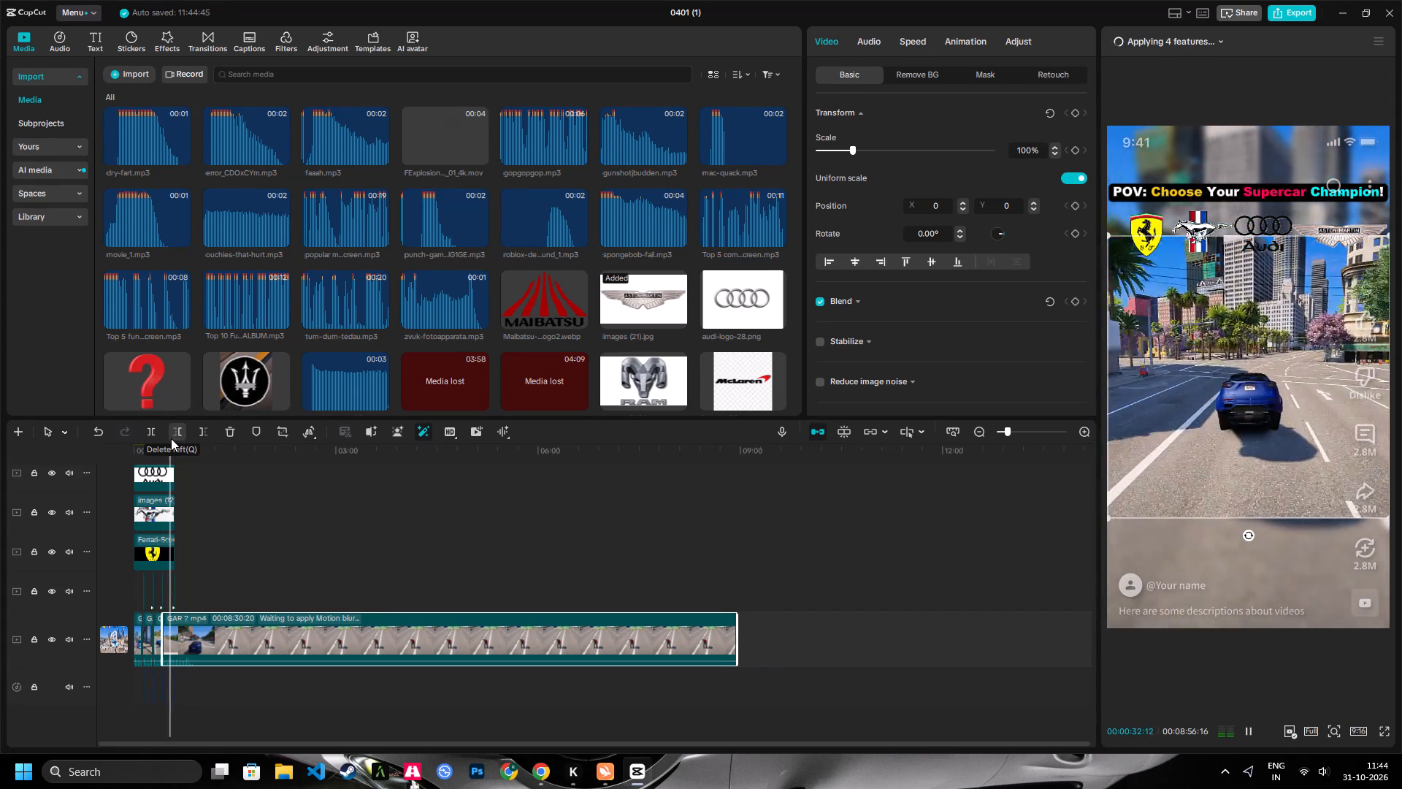
pyautogui.press('space')
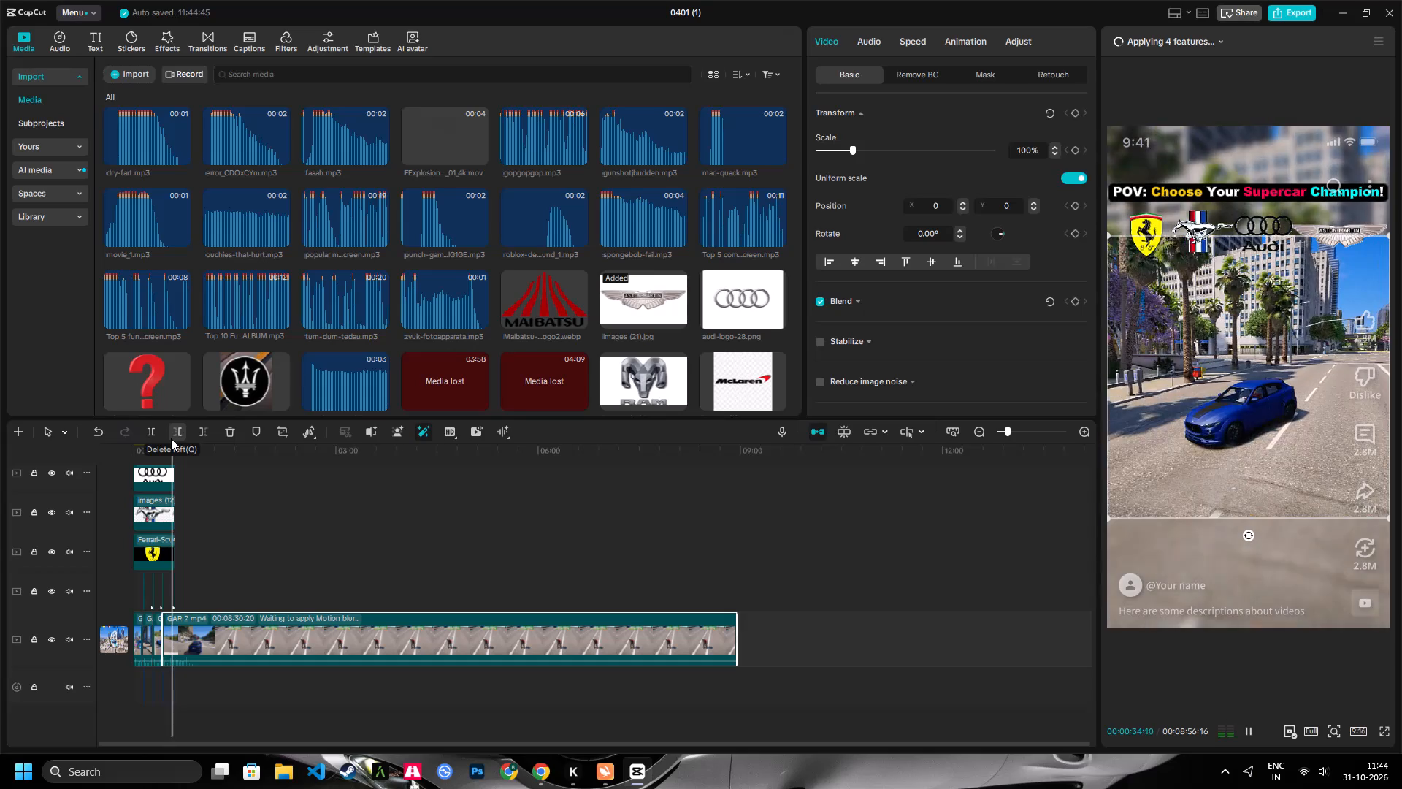
pyautogui.press('space')
pyautogui.press('space')
pyautogui.click(196, 428)
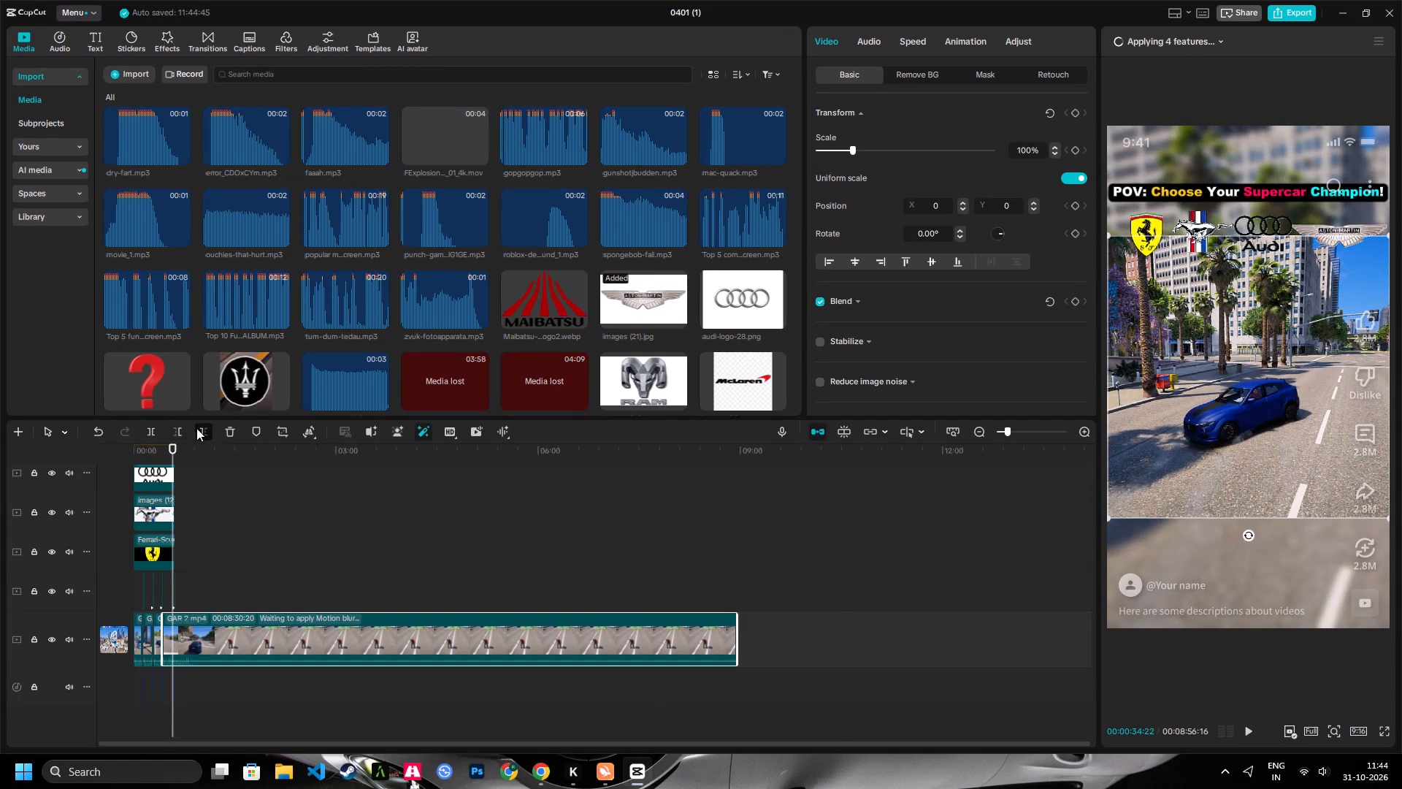
pyautogui.write('z')
pyautogui.press('space')
pyautogui.press('space')
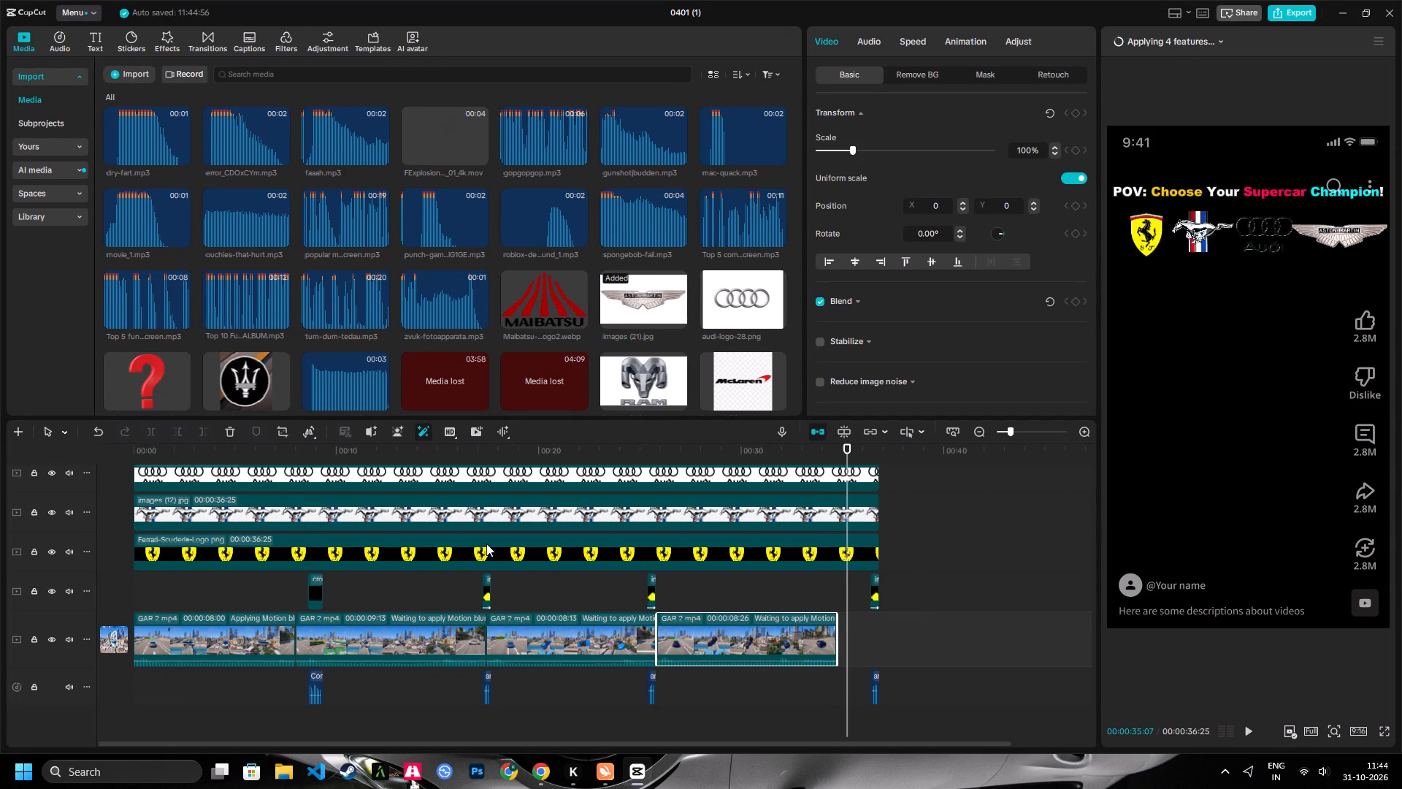
# Copy the yellow check mark image and its answer-correct.mp3 sound located near the end of the second GAR 2.mp4 clip.
pyautogui.moveTo(323, 451); pyautogui.dragTo(311, 462)
pyautogui.moveTo(305, 457); pyautogui.dragTo(286, 470)
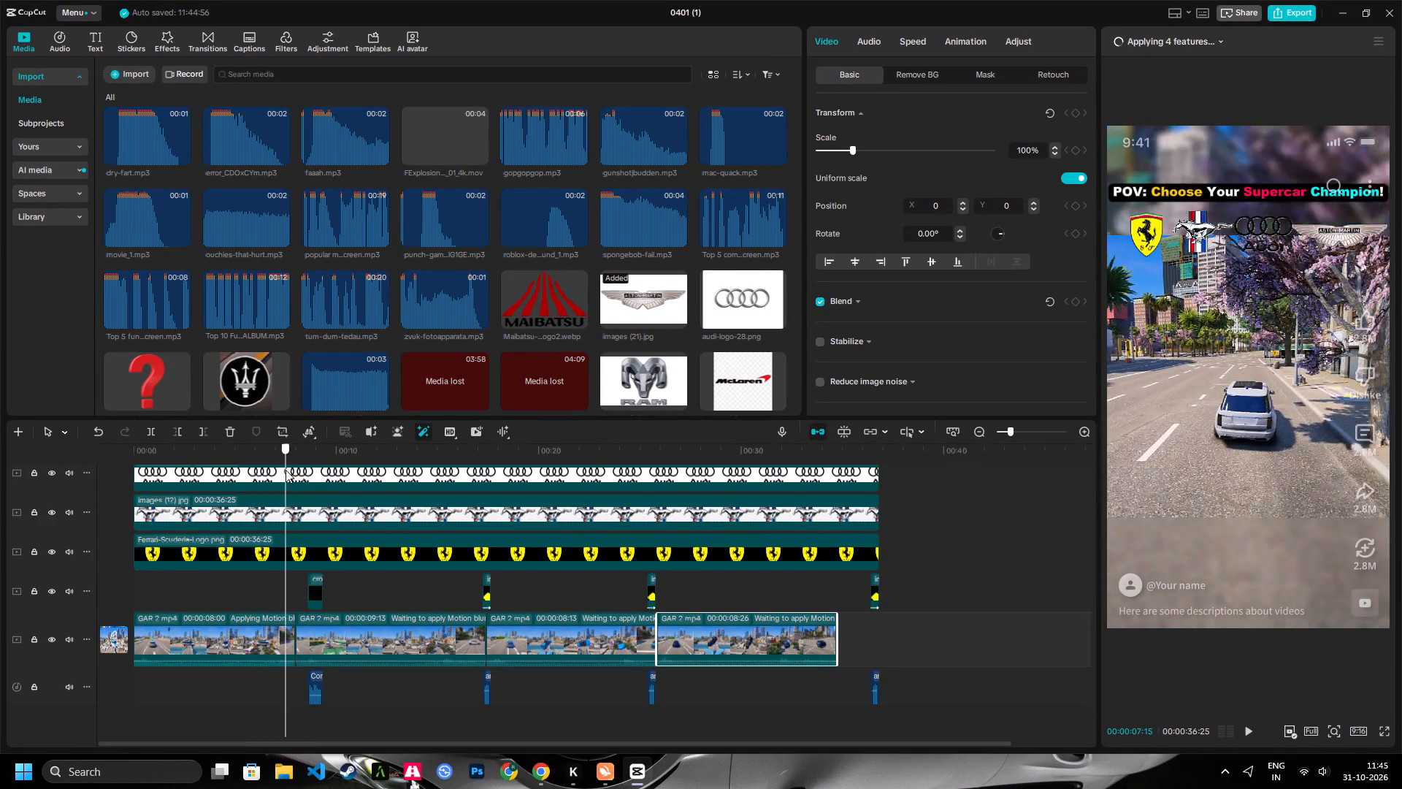
pyautogui.moveTo(286, 470); pyautogui.dragTo(485, 462)
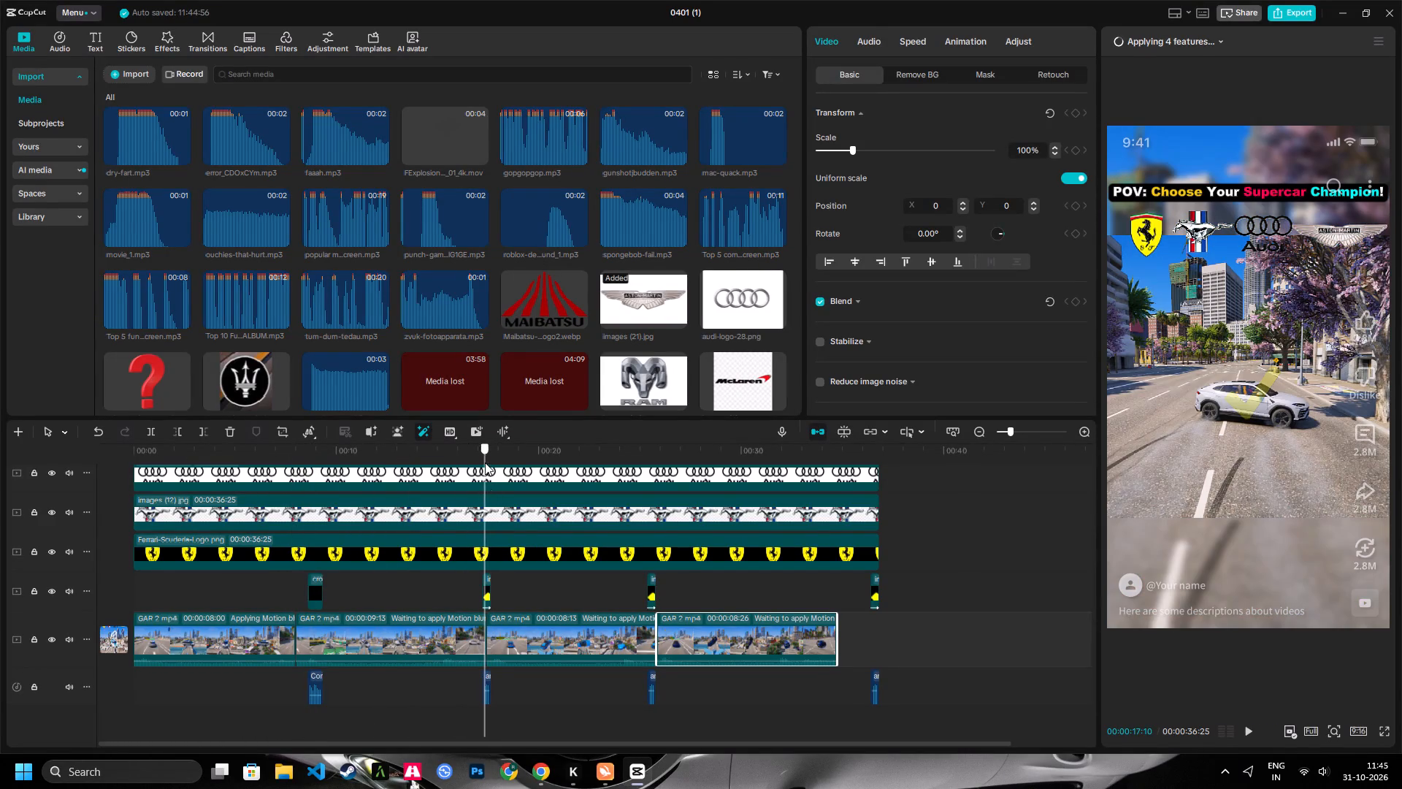
pyautogui.keyDown('ctrl'); pyautogui.moveTo(510, 588); pyautogui.dragTo(476, 595); pyautogui.keyUp('ctrl')
pyautogui.keyDown('ctrl'); pyautogui.moveTo(524, 693); pyautogui.dragTo(478, 690); pyautogui.keyUp('ctrl')
pyautogui.click(714, 636)
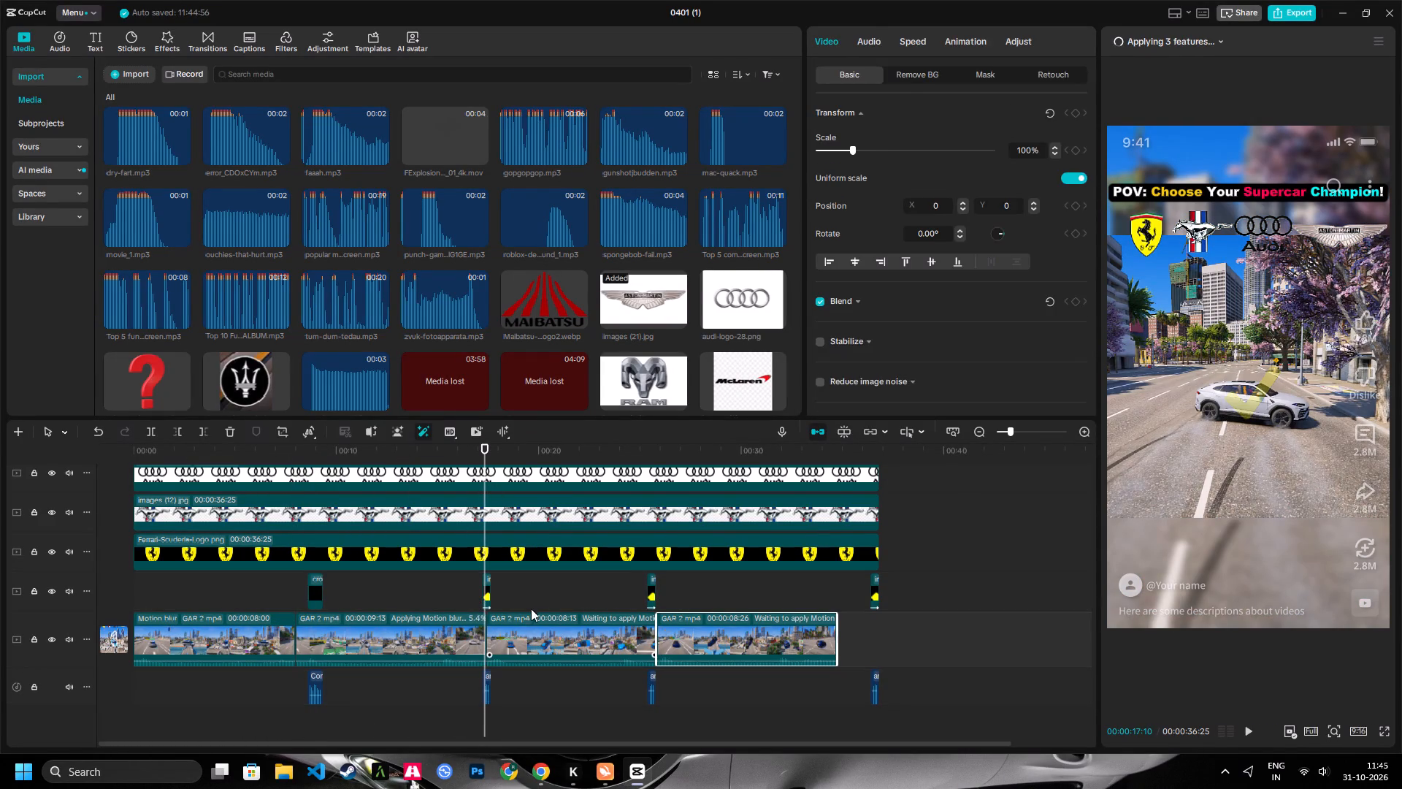
pyautogui.click(527, 595)
pyautogui.moveTo(522, 592); pyautogui.dragTo(485, 592)
pyautogui.click(486, 590)
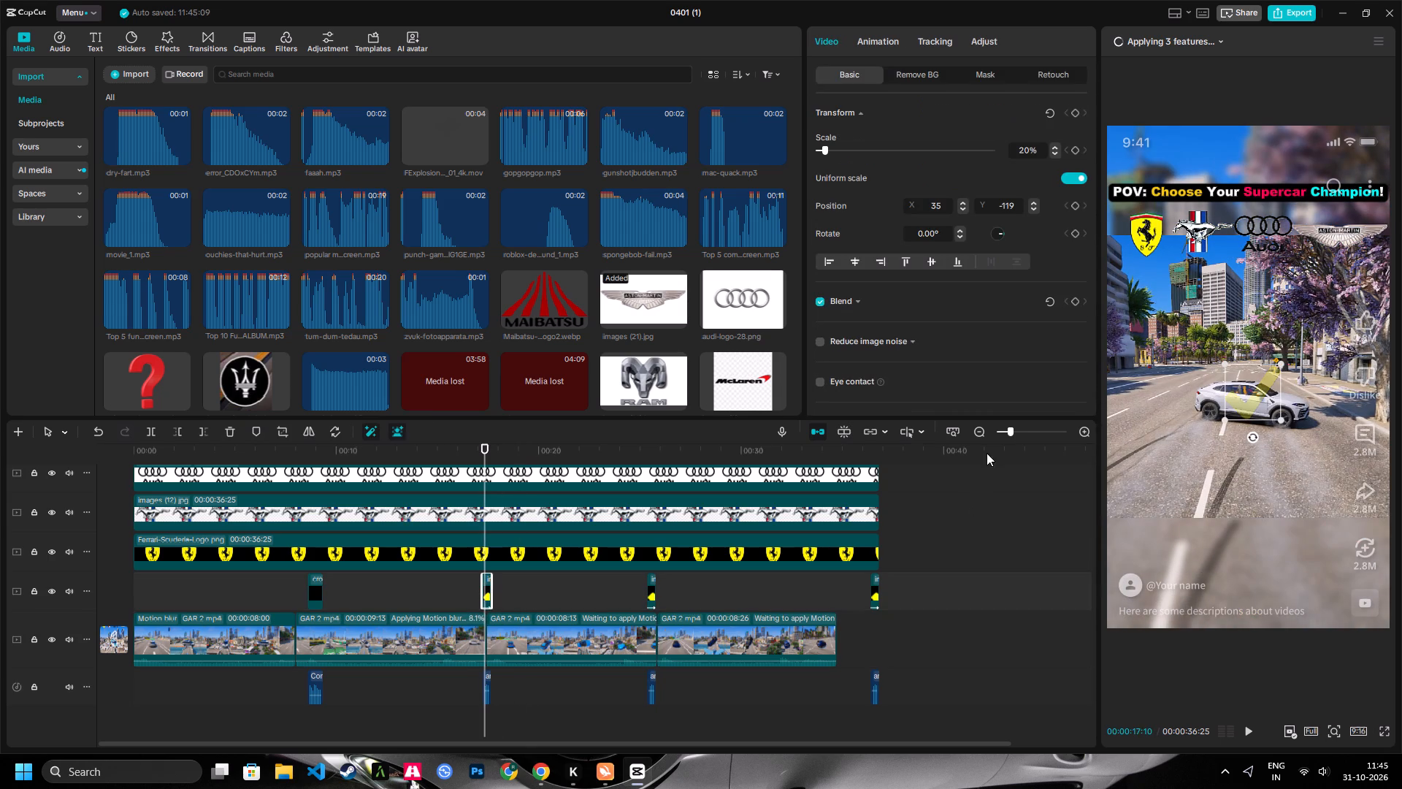
pyautogui.click(1013, 424)
pyautogui.moveTo(1016, 432); pyautogui.dragTo(1020, 438)
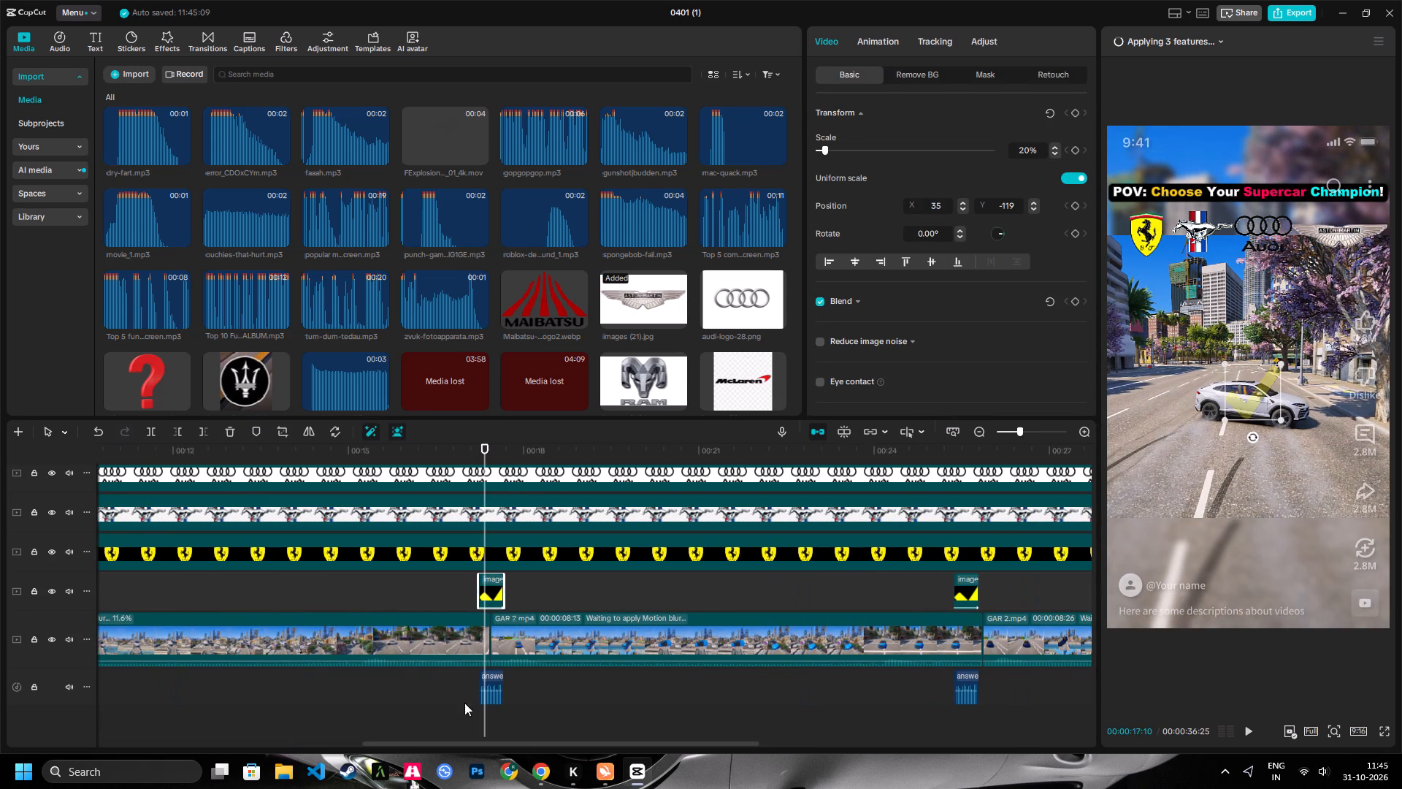
pyautogui.keyDown('ctrl'); pyautogui.moveTo(529, 690); pyautogui.dragTo(489, 692); pyautogui.keyUp('ctrl')
pyautogui.hotkey('ctrl', 'c')
pyautogui.hotkey('ctrl', 'c')
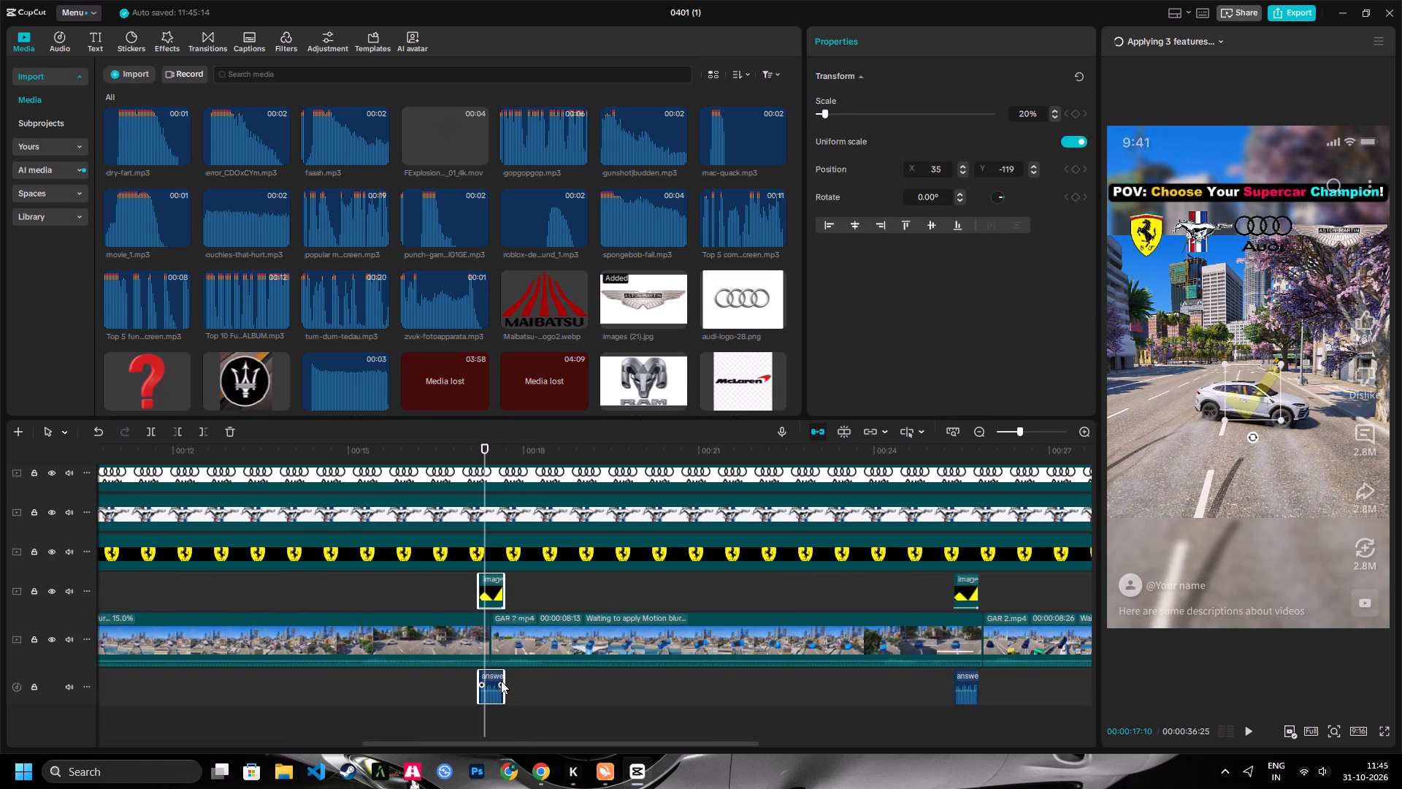
pyautogui.hotkey('ctrl', 'c')
pyautogui.hotkey('ctrl', 'c')
pyautogui.hotkey('shift', 'z')
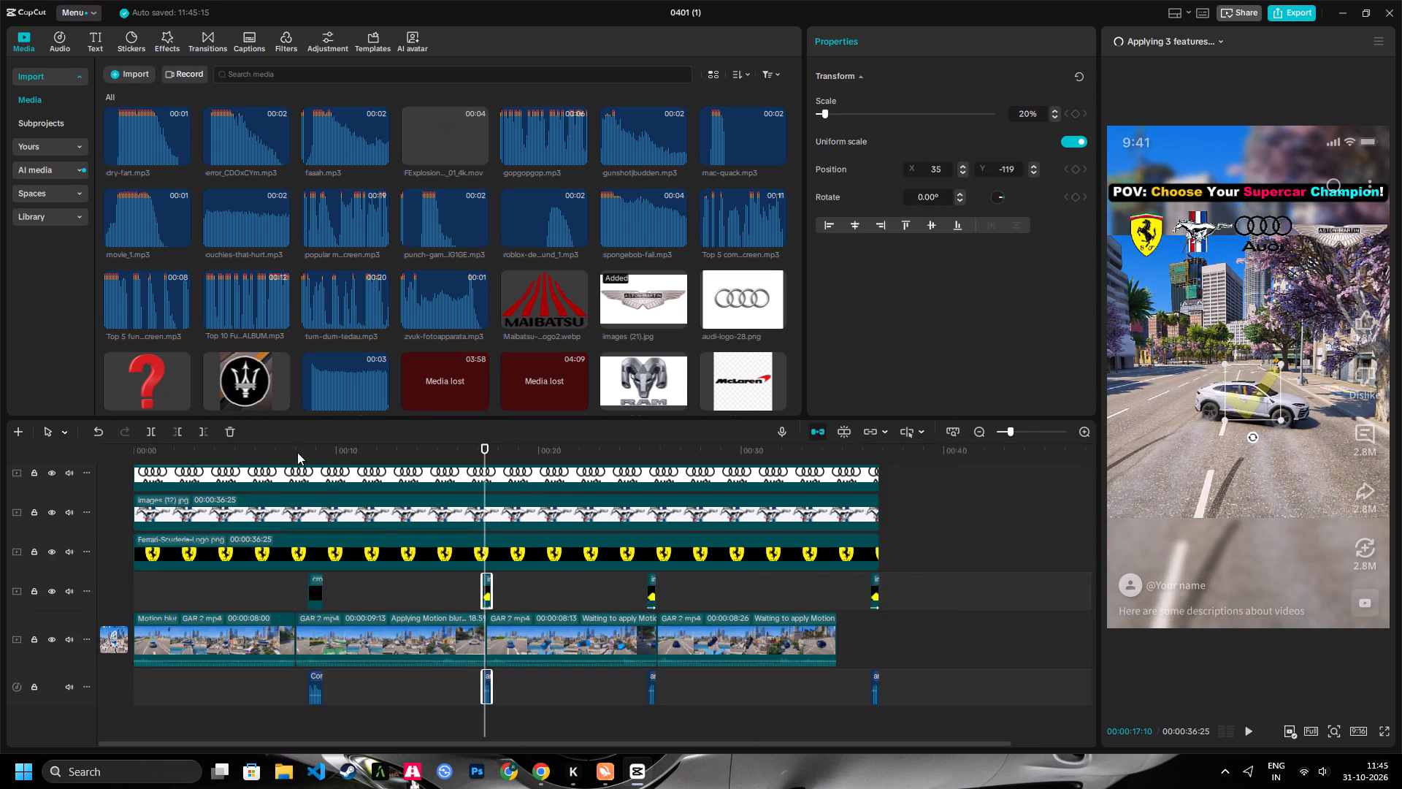
# Paste the check mark and answer-correct sound into the first GAR 2.mp4 clip, ending together with that clip at 00:00:08:00.
pyautogui.moveTo(288, 454); pyautogui.dragTo(282, 462)
pyautogui.click(1030, 431)
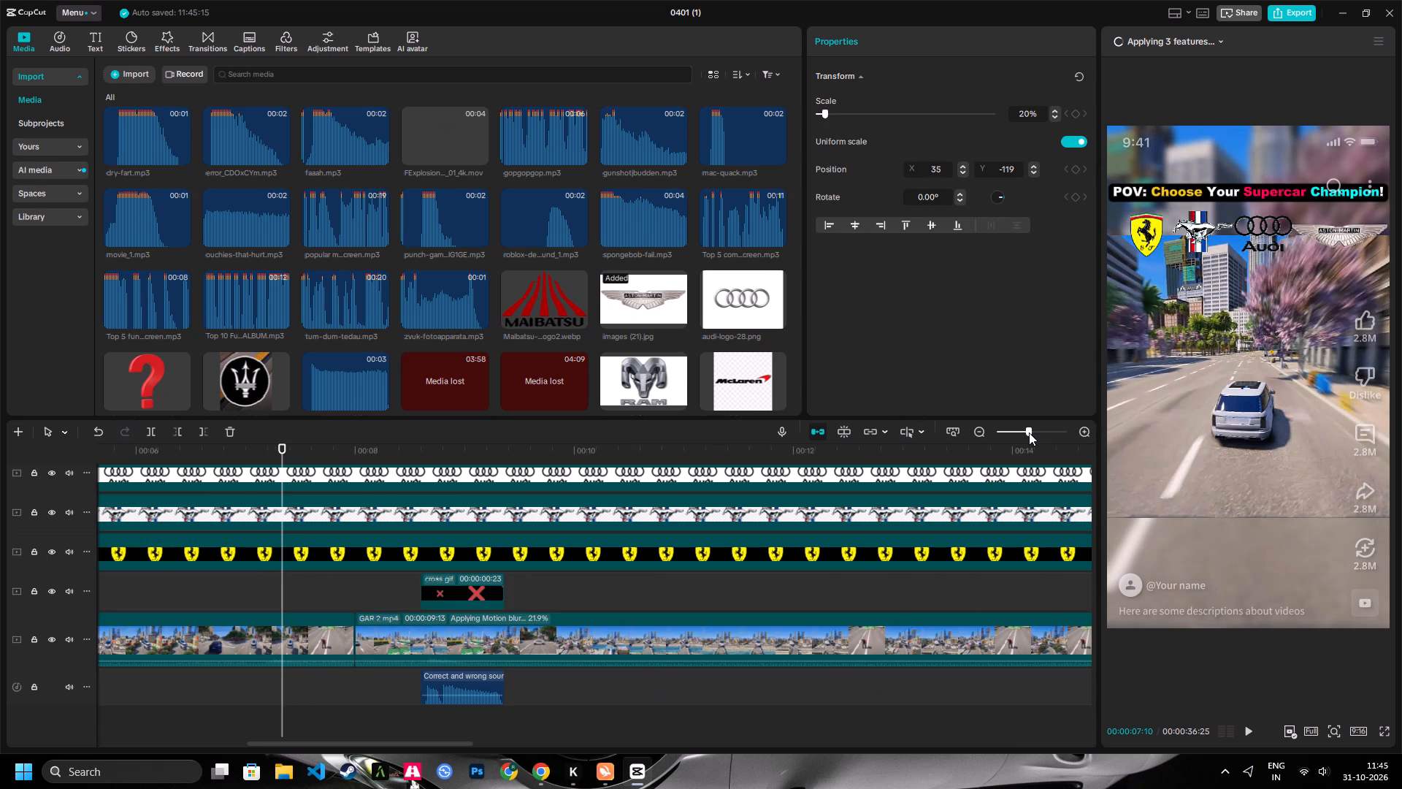
pyautogui.hotkey('ctrl', 'v')
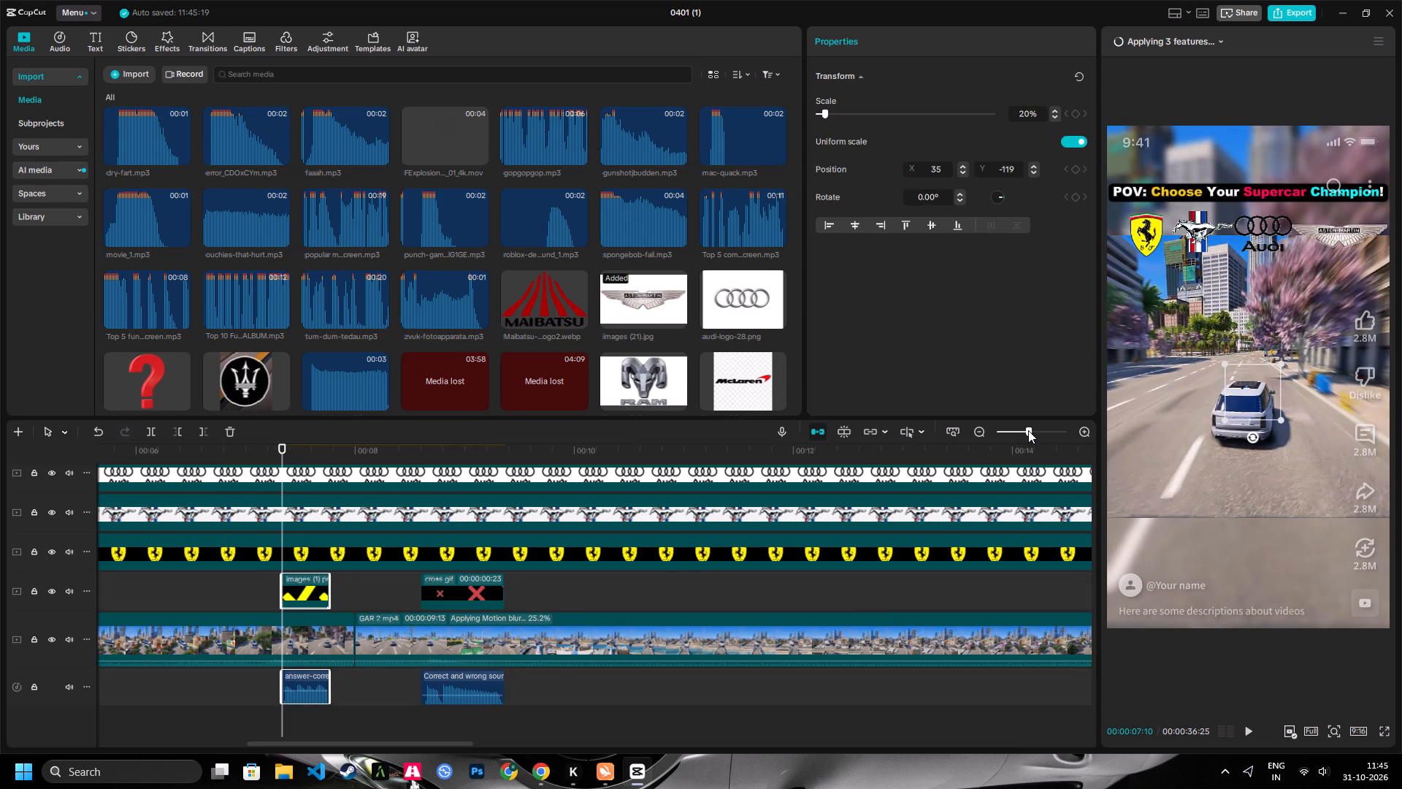
pyautogui.click(1028, 430)
pyautogui.moveTo(329, 586); pyautogui.dragTo(367, 584)
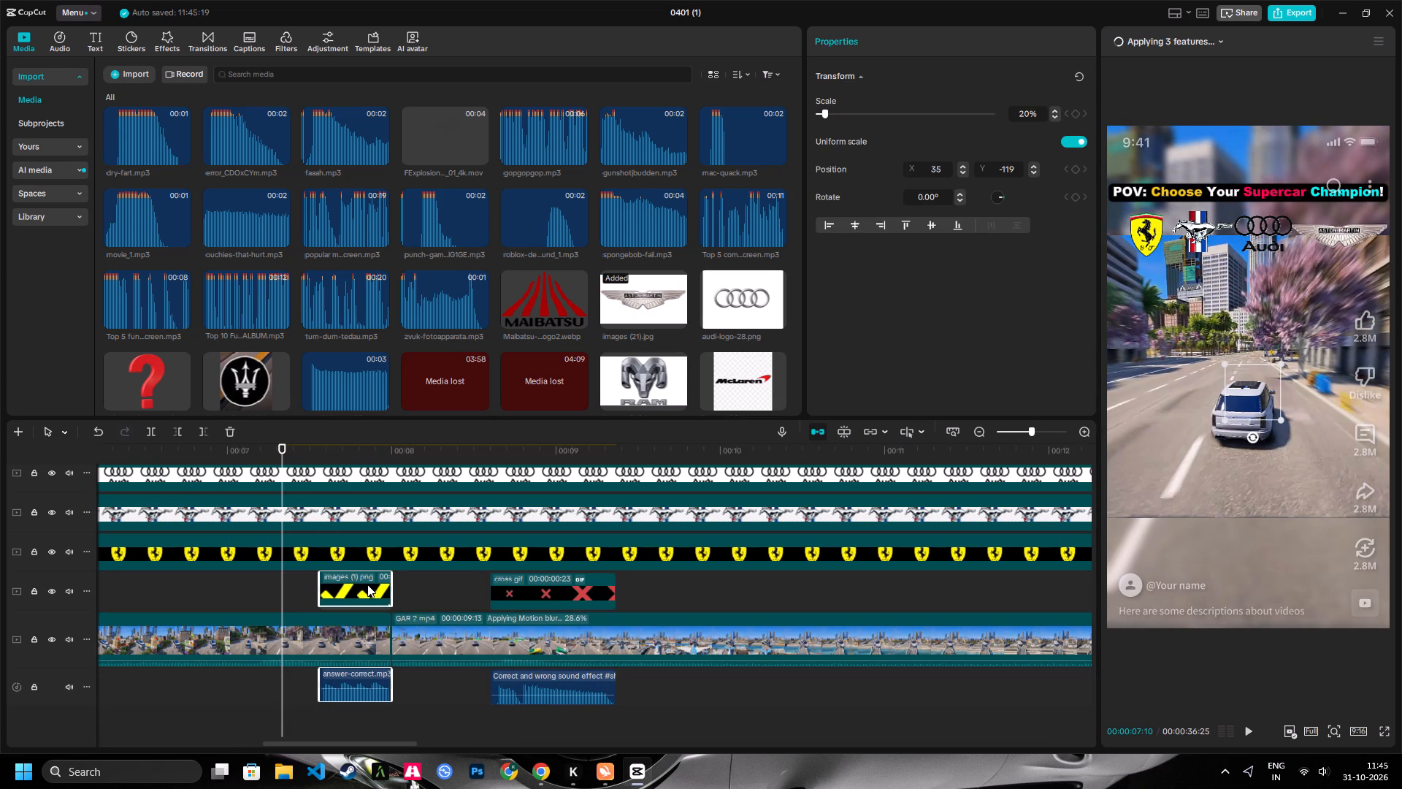
pyautogui.moveTo(367, 584); pyautogui.dragTo(367, 586)
pyautogui.press('space')
pyautogui.press('space')
pyautogui.press('space')
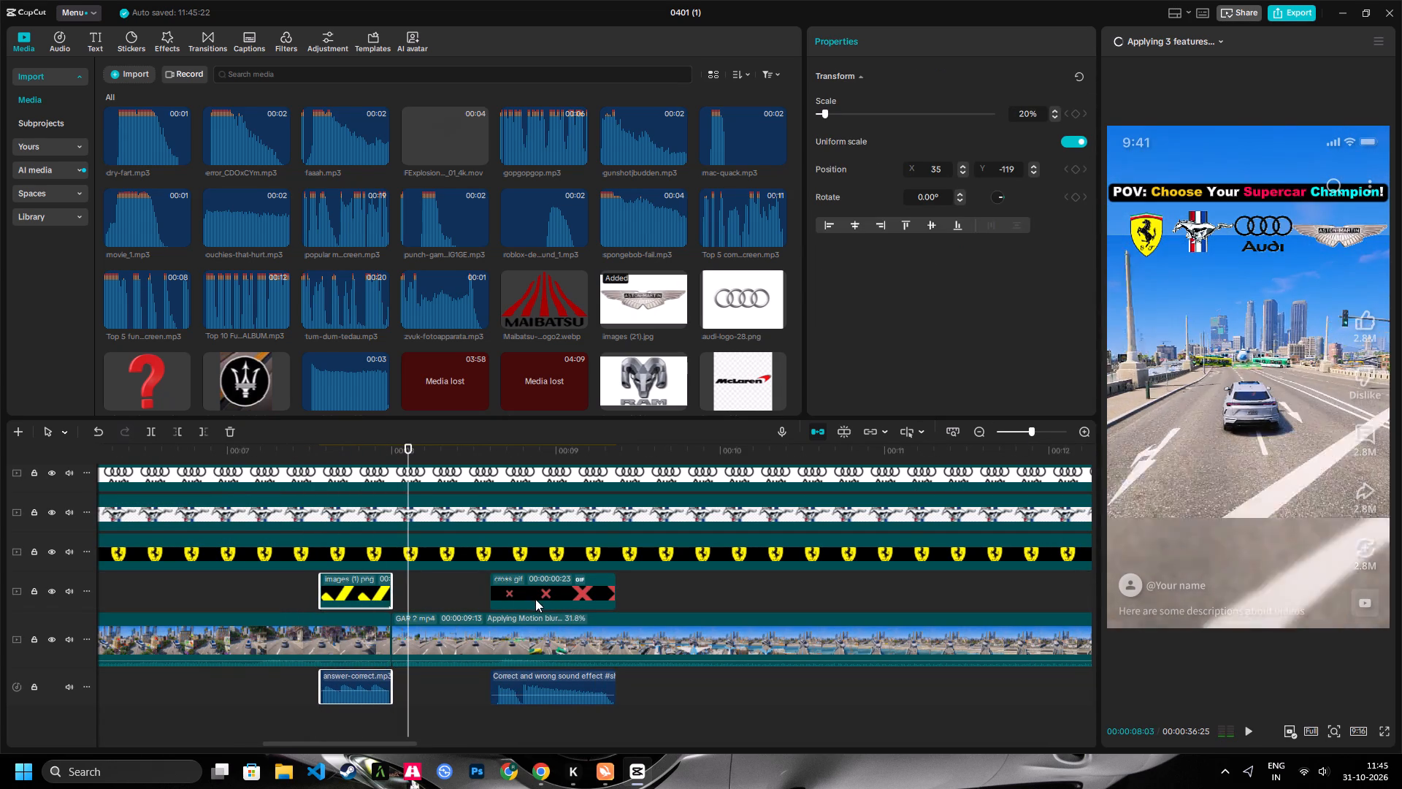
pyautogui.press('space')
pyautogui.press('space')
# Move the check mark and answer-correct sound near 00:00:17:10 earlier so both end with the second GAR 2.mp4 clip.
pyautogui.hotkey('shift', 'z')
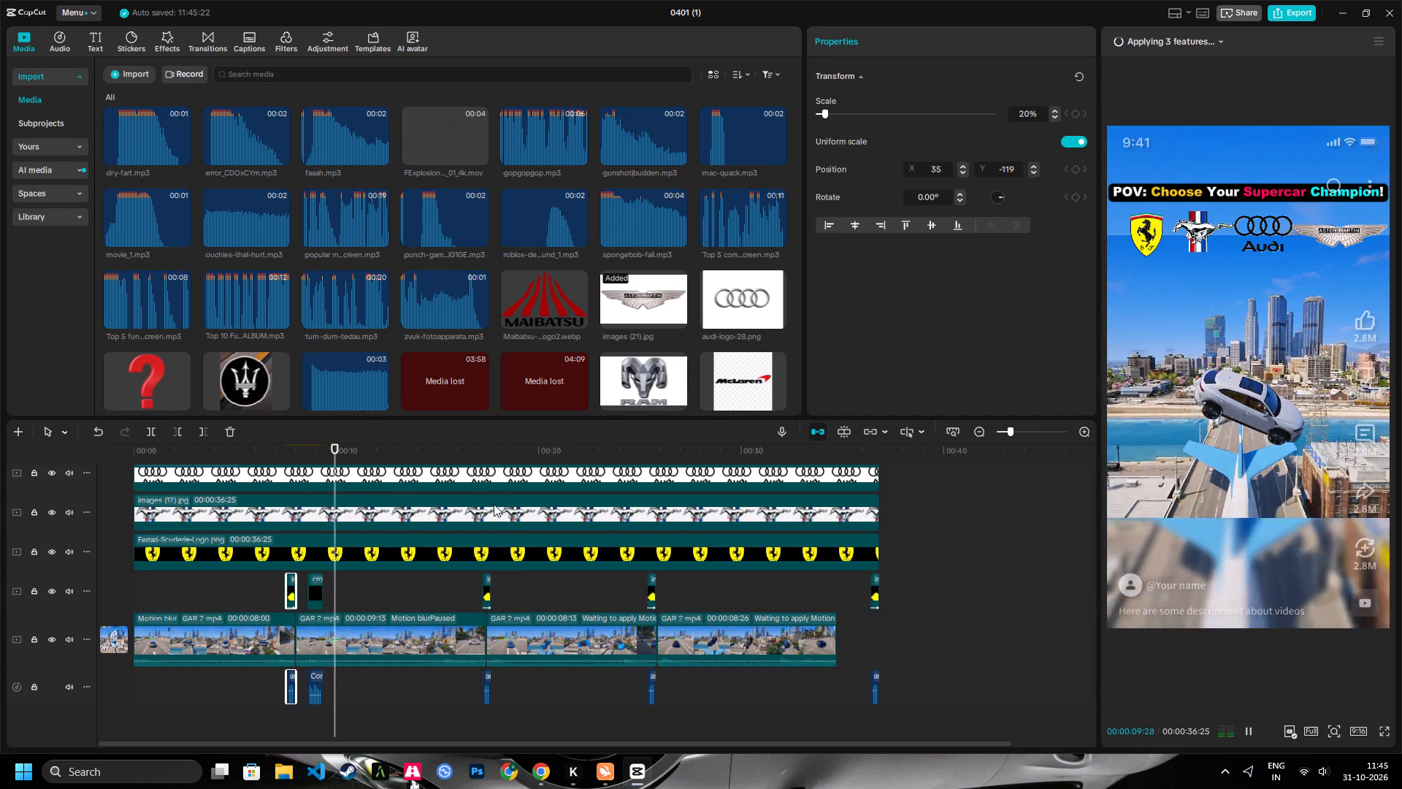
pyautogui.click(480, 451)
pyautogui.press('space')
pyautogui.press('space')
pyautogui.moveTo(1017, 429); pyautogui.dragTo(1025, 431)
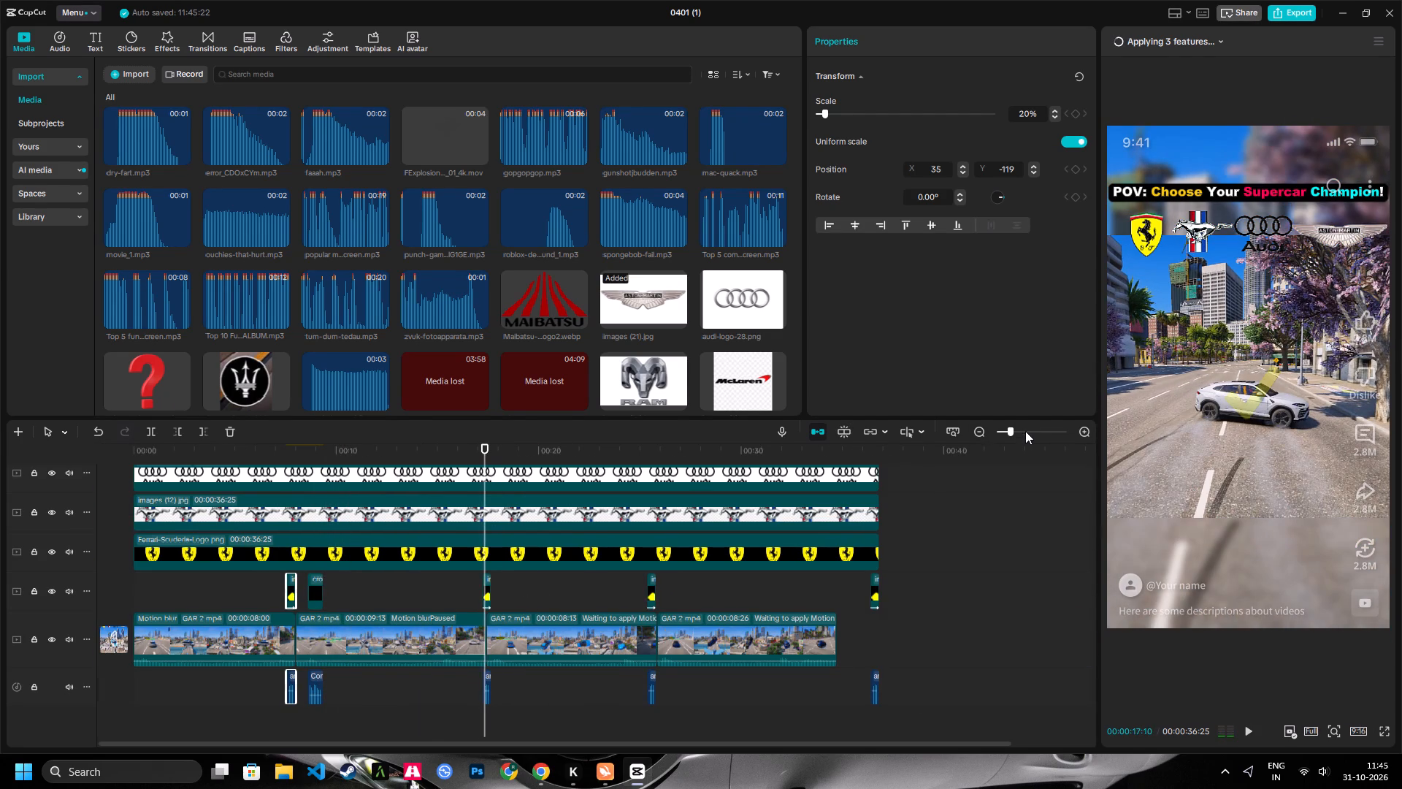
pyautogui.moveTo(1025, 431); pyautogui.dragTo(1027, 431)
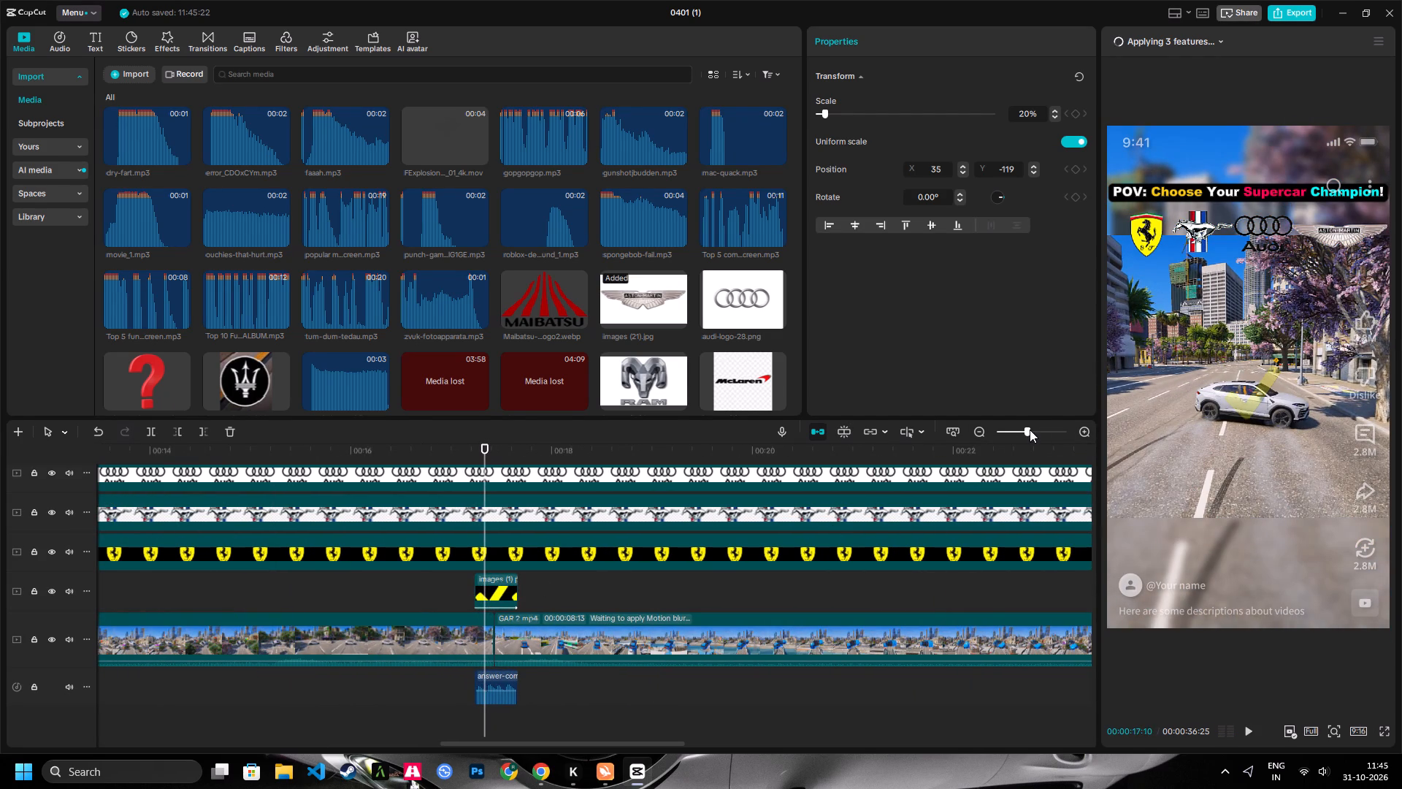
pyautogui.click(1030, 430)
pyautogui.keyDown('ctrl'); pyautogui.click(483, 584); pyautogui.keyUp('ctrl')
pyautogui.click(502, 685)
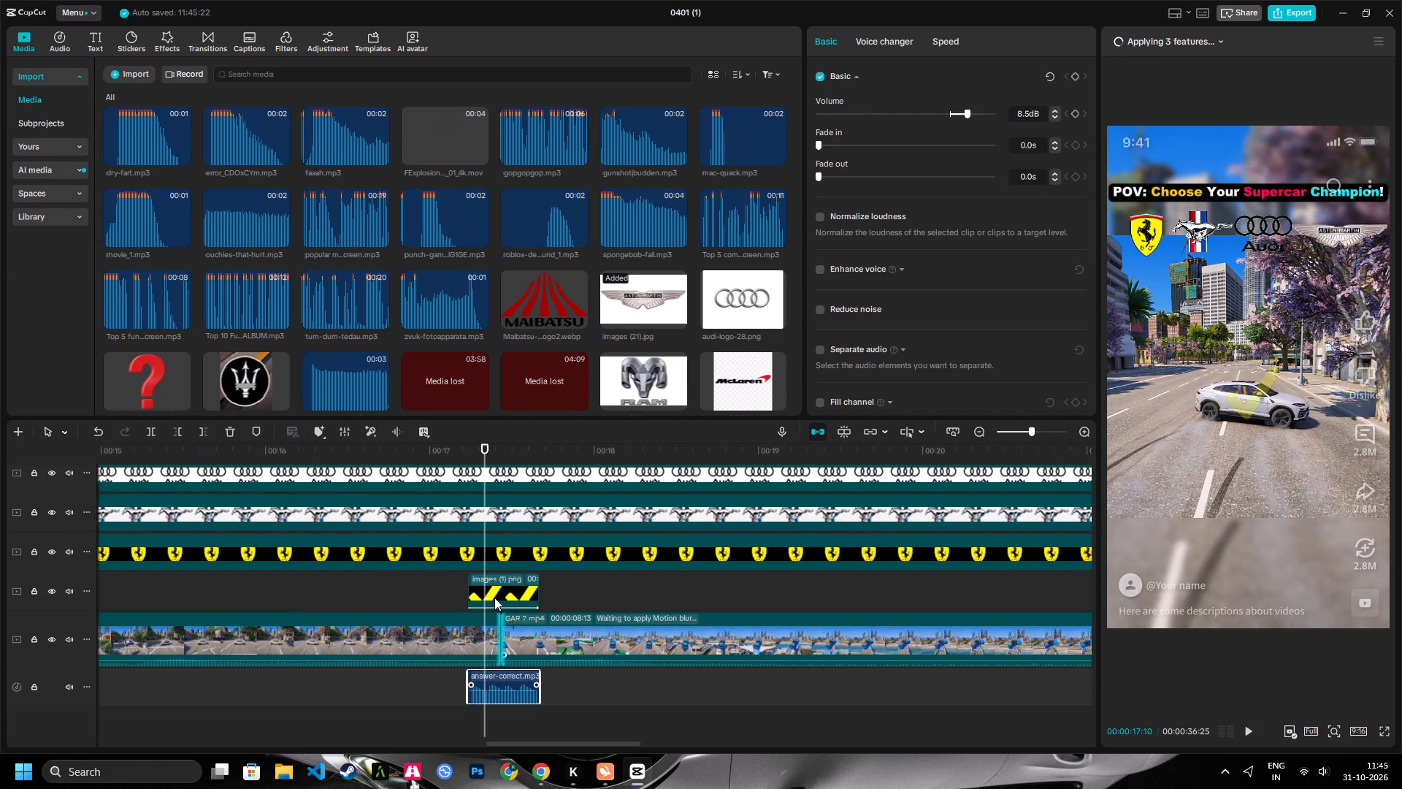
pyautogui.keyDown('ctrl'); pyautogui.click(491, 592); pyautogui.keyUp('ctrl')
pyautogui.moveTo(499, 590); pyautogui.dragTo(457, 590)
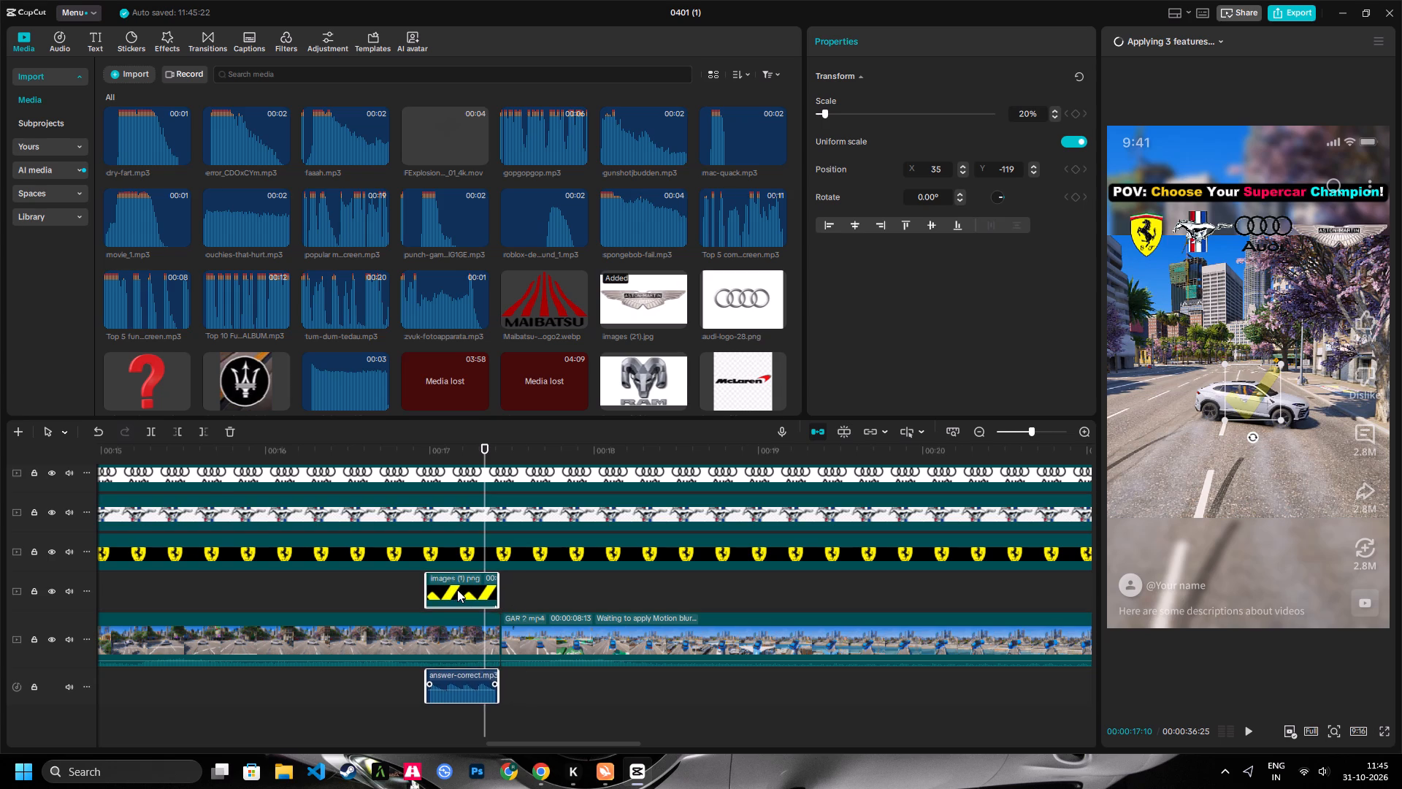
# Shift the check mark and answer-correct sound near 00:00:25:19 later so both end with the third GAR 2.mp4 clip.
pyautogui.hotkey('shift', 'z')
pyautogui.press('space')
pyautogui.click(655, 447)
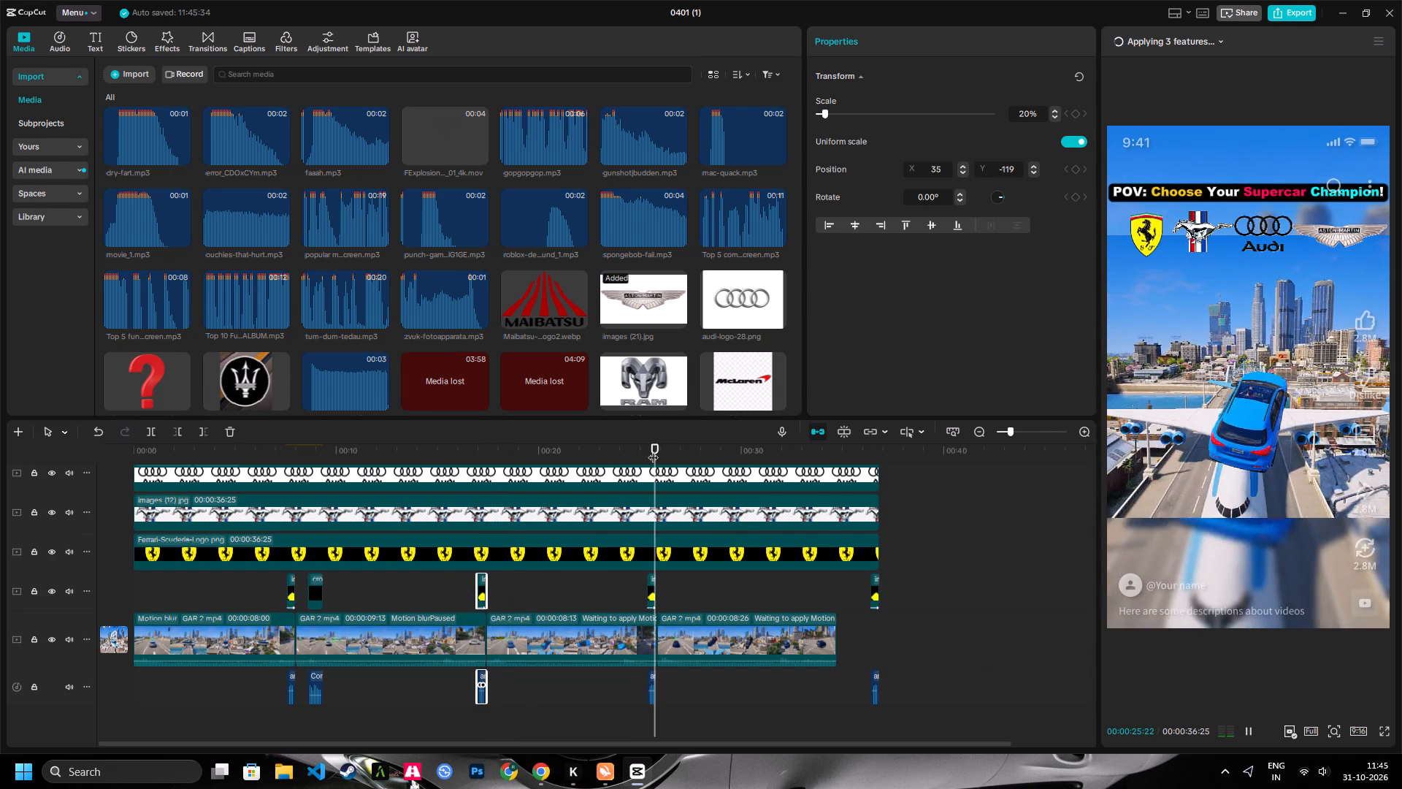
pyautogui.click(646, 454)
pyautogui.moveTo(1024, 432); pyautogui.dragTo(1035, 435)
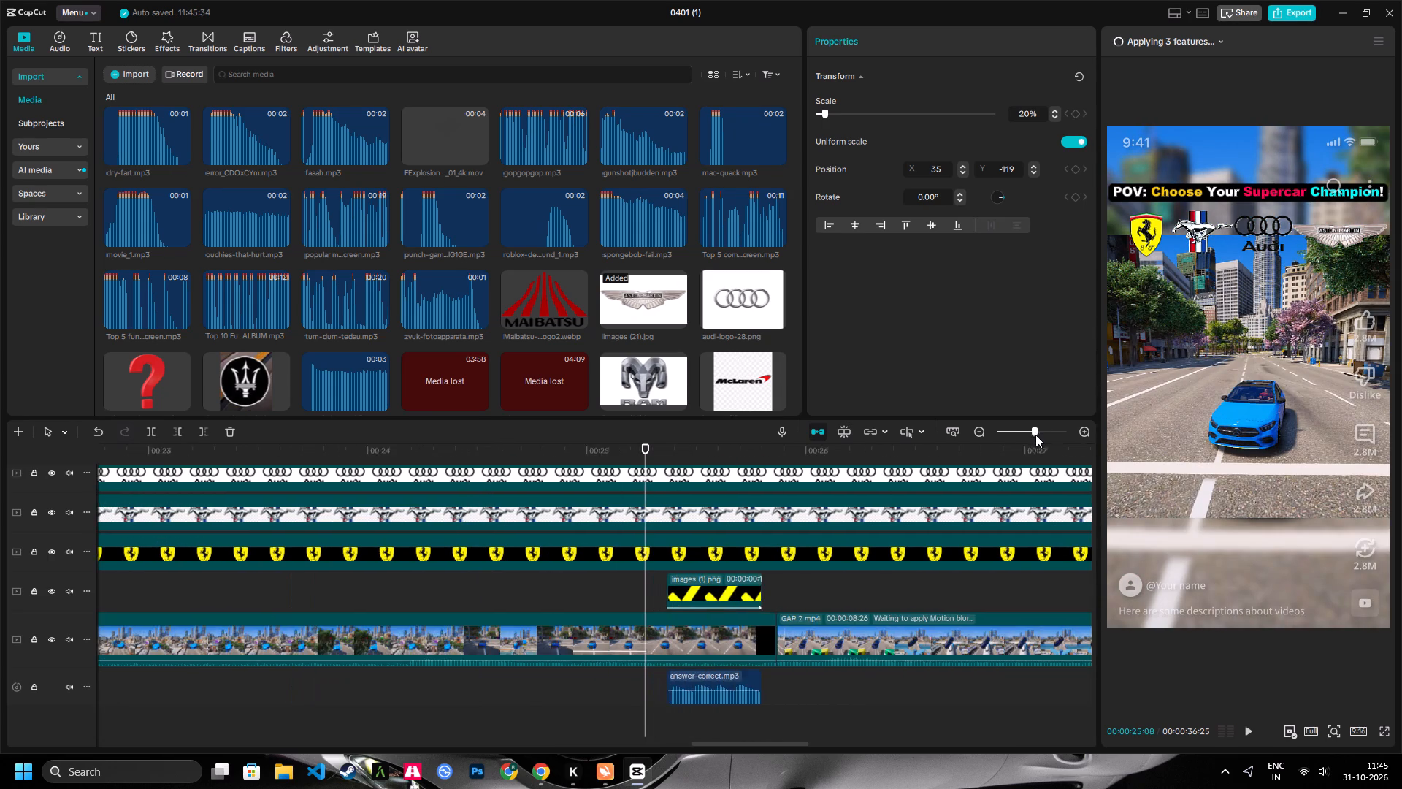
pyautogui.moveTo(1035, 435); pyautogui.dragTo(1041, 436)
pyautogui.press('space')
pyautogui.click(832, 600)
pyautogui.press('space')
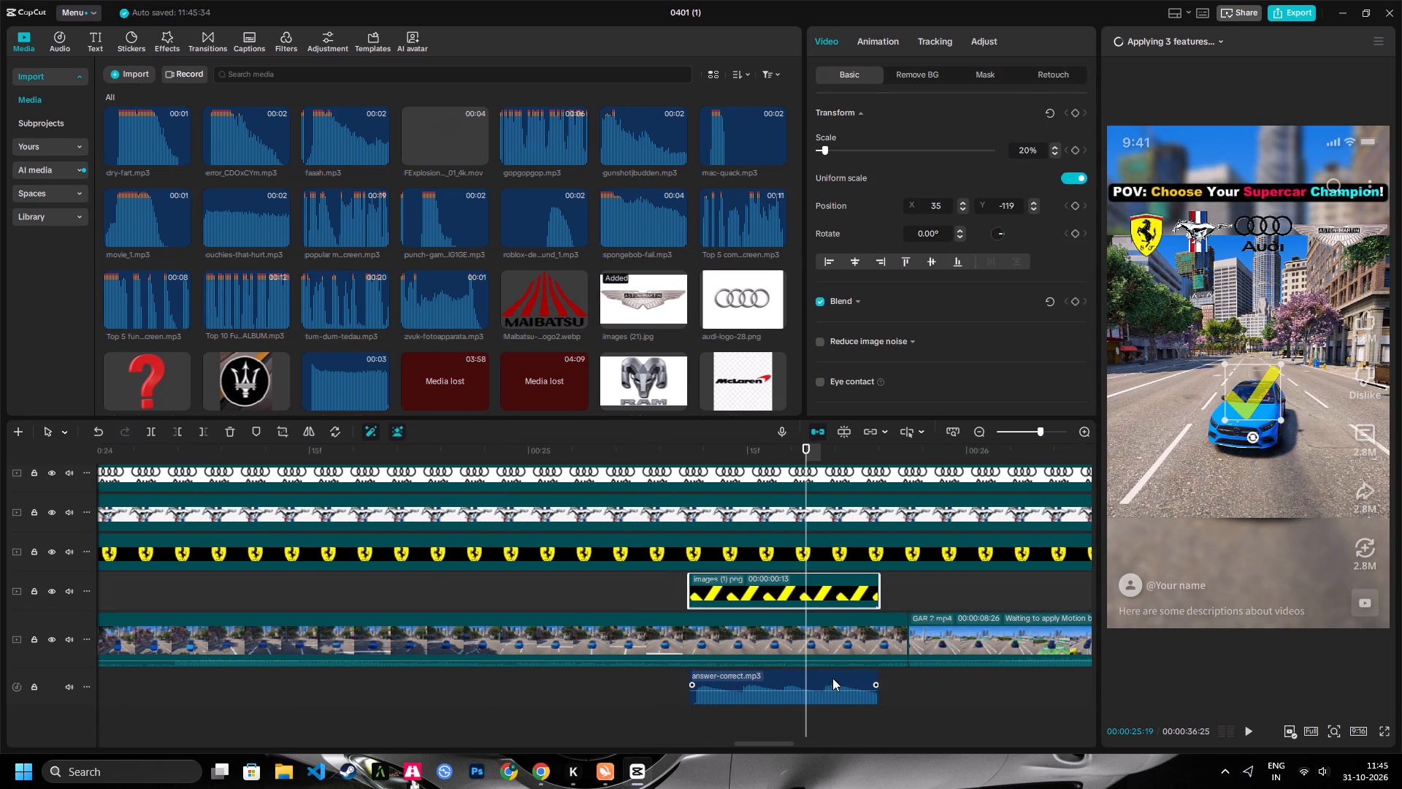
pyautogui.keyDown('ctrl'); pyautogui.click(832, 678); pyautogui.keyUp('ctrl')
pyautogui.moveTo(865, 582); pyautogui.dragTo(893, 590)
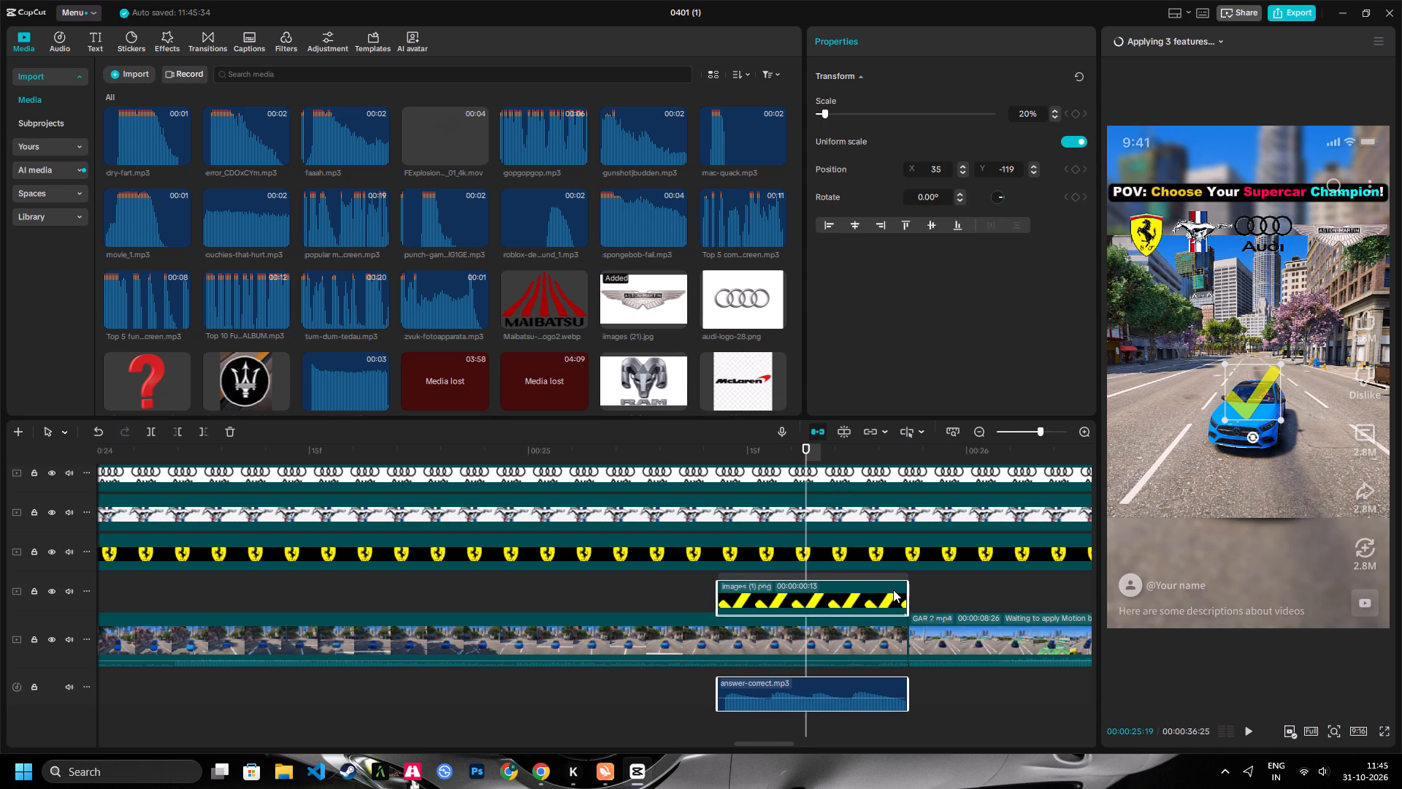
# Paste the check mark and answer-correct sound at 00:00:34:01 and shift them later, close to the end of the fourth clip.
pyautogui.write('z')
pyautogui.press('space')
pyautogui.moveTo(866, 449); pyautogui.dragTo(826, 475)
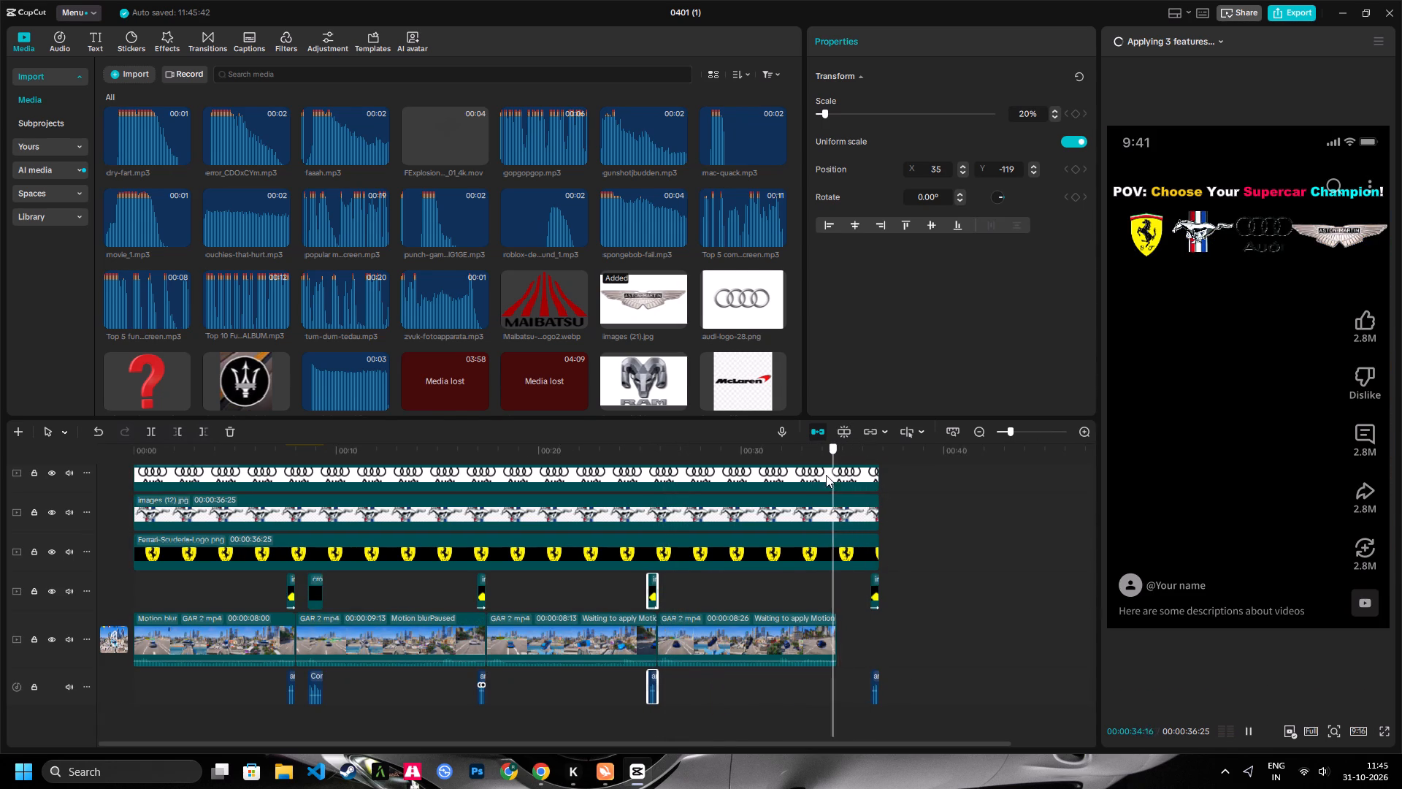
pyautogui.moveTo(826, 475); pyautogui.dragTo(823, 479)
pyautogui.hotkey('ctrl', 'v')
pyautogui.moveTo(1012, 432); pyautogui.dragTo(1041, 430)
pyautogui.moveTo(924, 582); pyautogui.dragTo(988, 578)
# Delete the leftover check mark and answer-correct sound lying past the end of the last GAR 2.mp4 clip.
pyautogui.hotkey('shift', 'z')
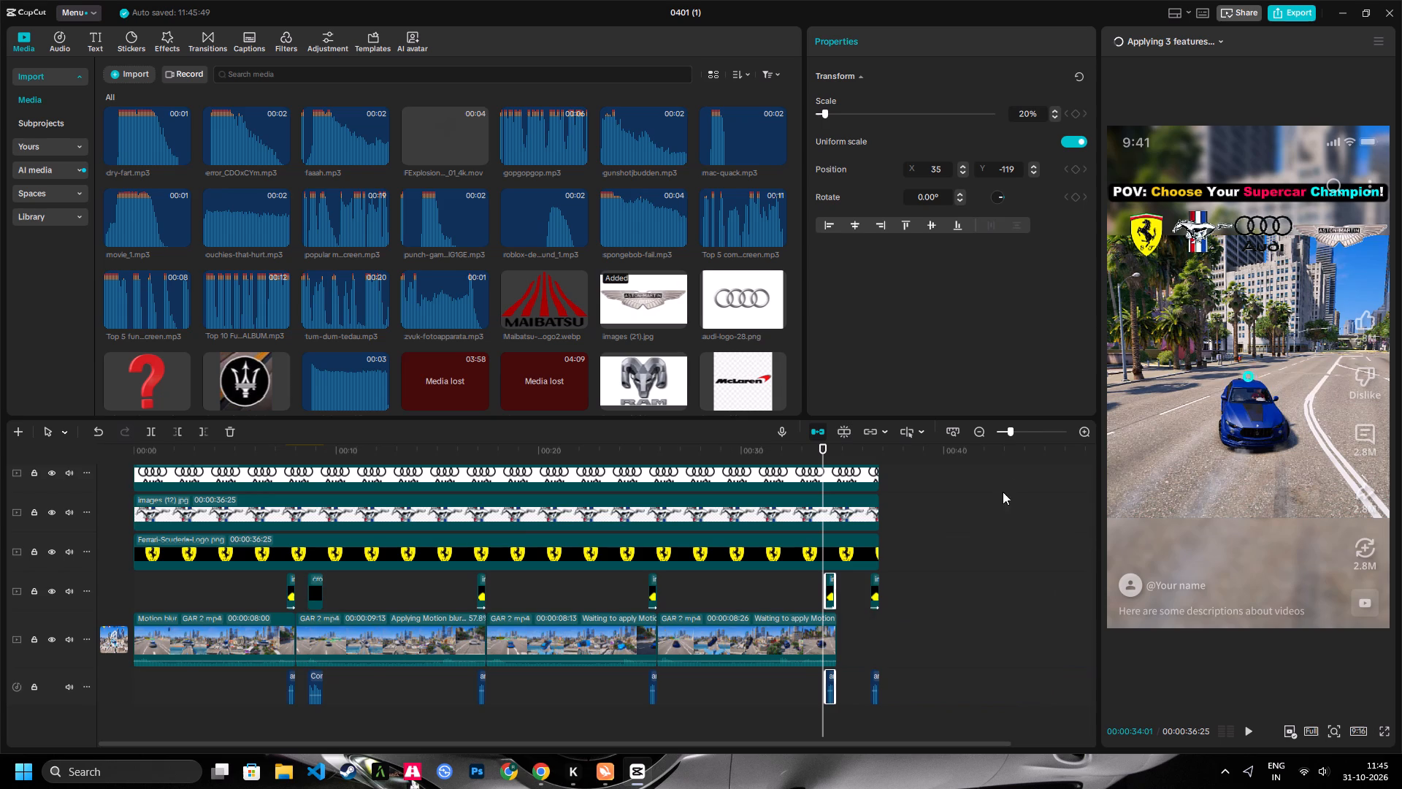
pyautogui.moveTo(1016, 431); pyautogui.dragTo(1025, 432)
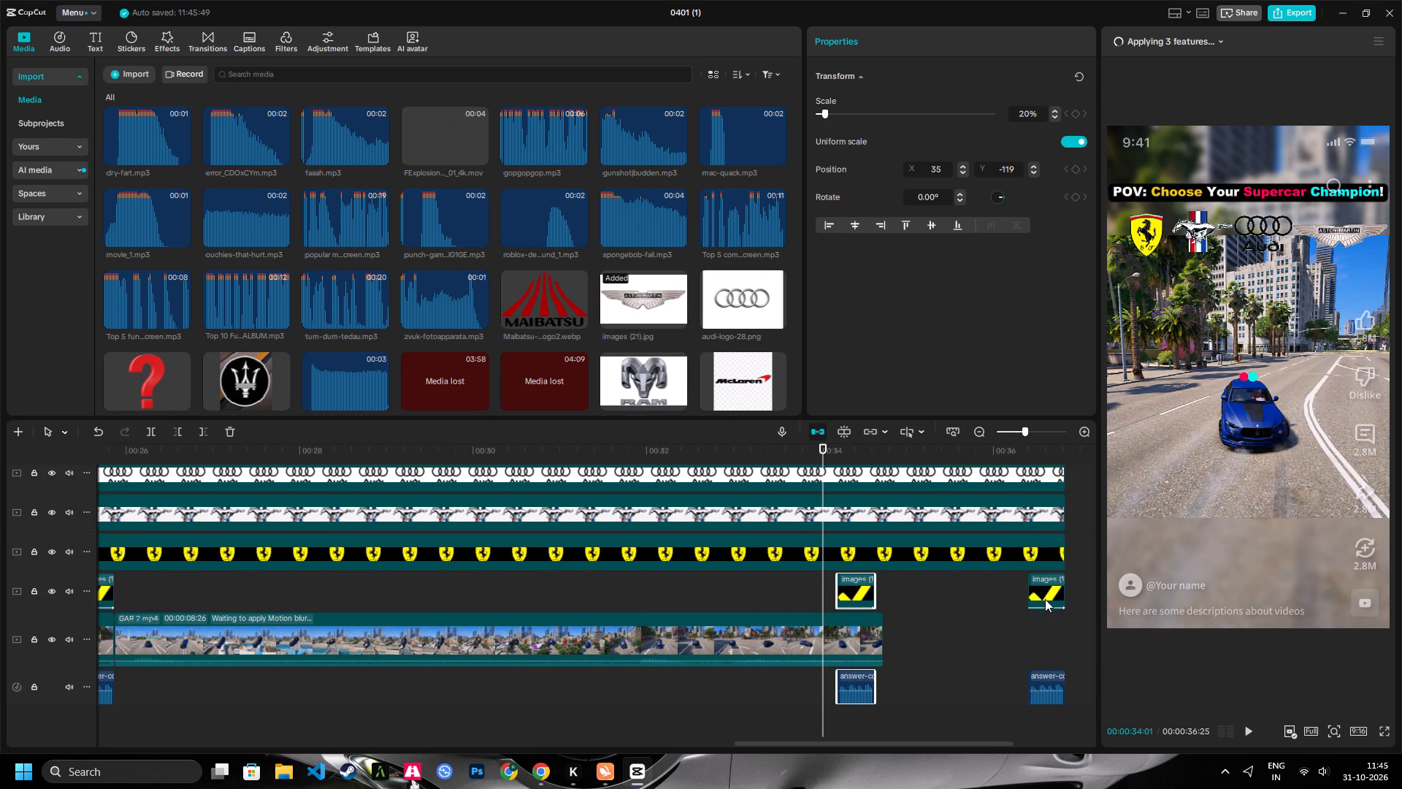
pyautogui.click(1045, 599)
pyautogui.press('Delete')
pyautogui.click(1043, 689)
pyautogui.press('Delete')
# Delete the Mustang, Ferrari, Audi and Aston Martin logo overlays from the timeline, keeping the POV title.
pyautogui.click(911, 514)
pyautogui.press('Delete')
pyautogui.scroll(2, 862, 586)
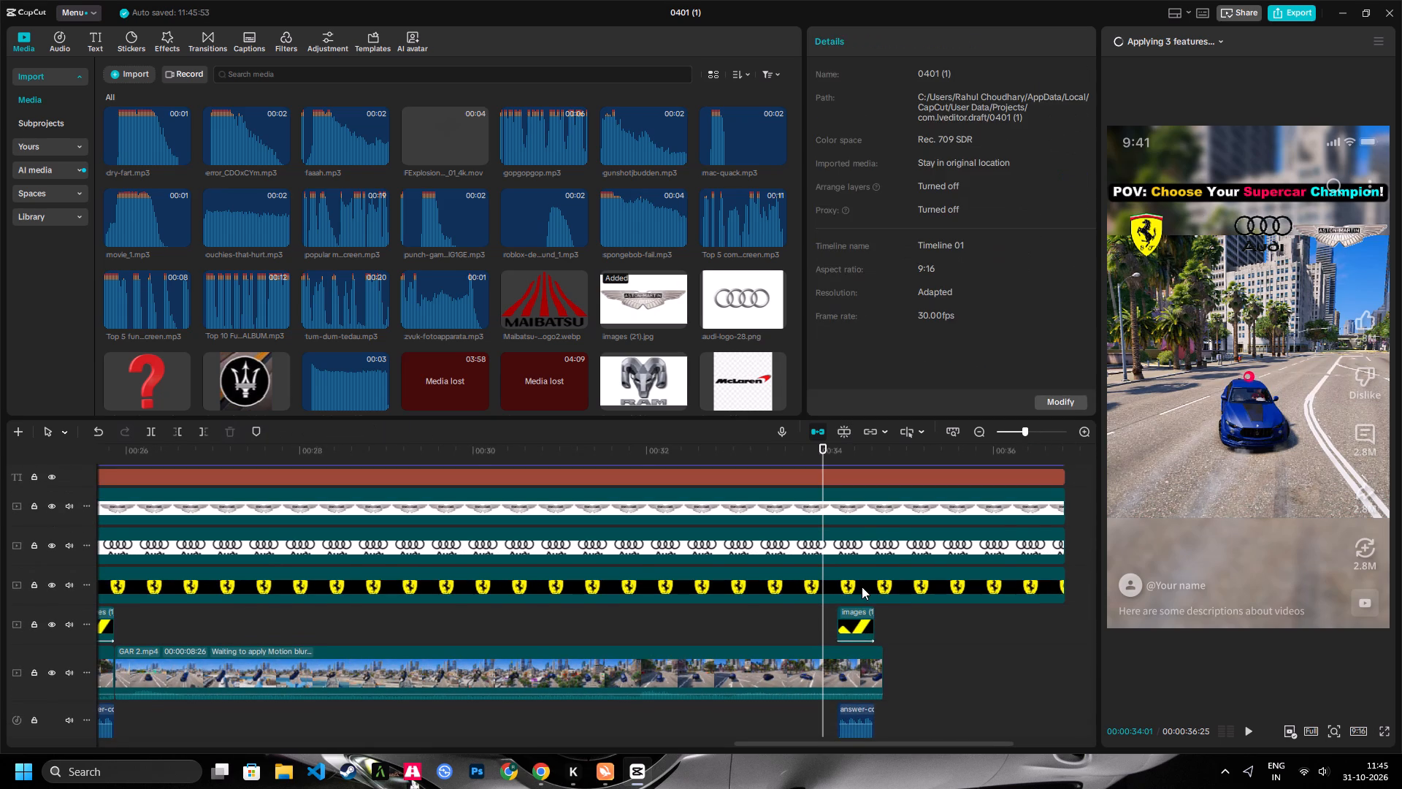
pyautogui.click(862, 587)
pyautogui.press('Delete')
pyautogui.click(864, 542)
pyautogui.press('Delete')
pyautogui.click(841, 517)
pyautogui.press('Delete')
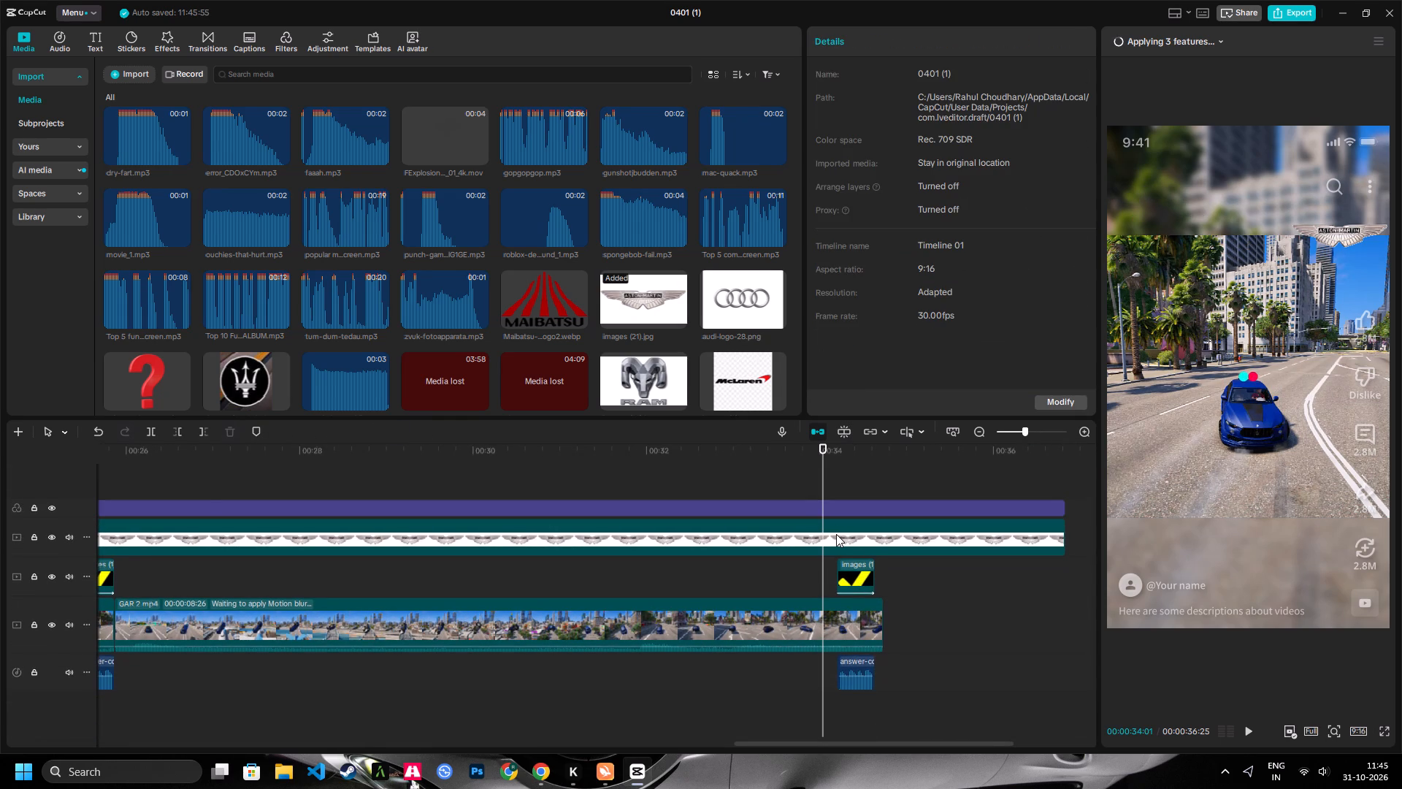
pyautogui.hotkey('ctrl', 'z')
pyautogui.click(835, 572)
pyautogui.click(840, 558)
pyautogui.press('Delete')
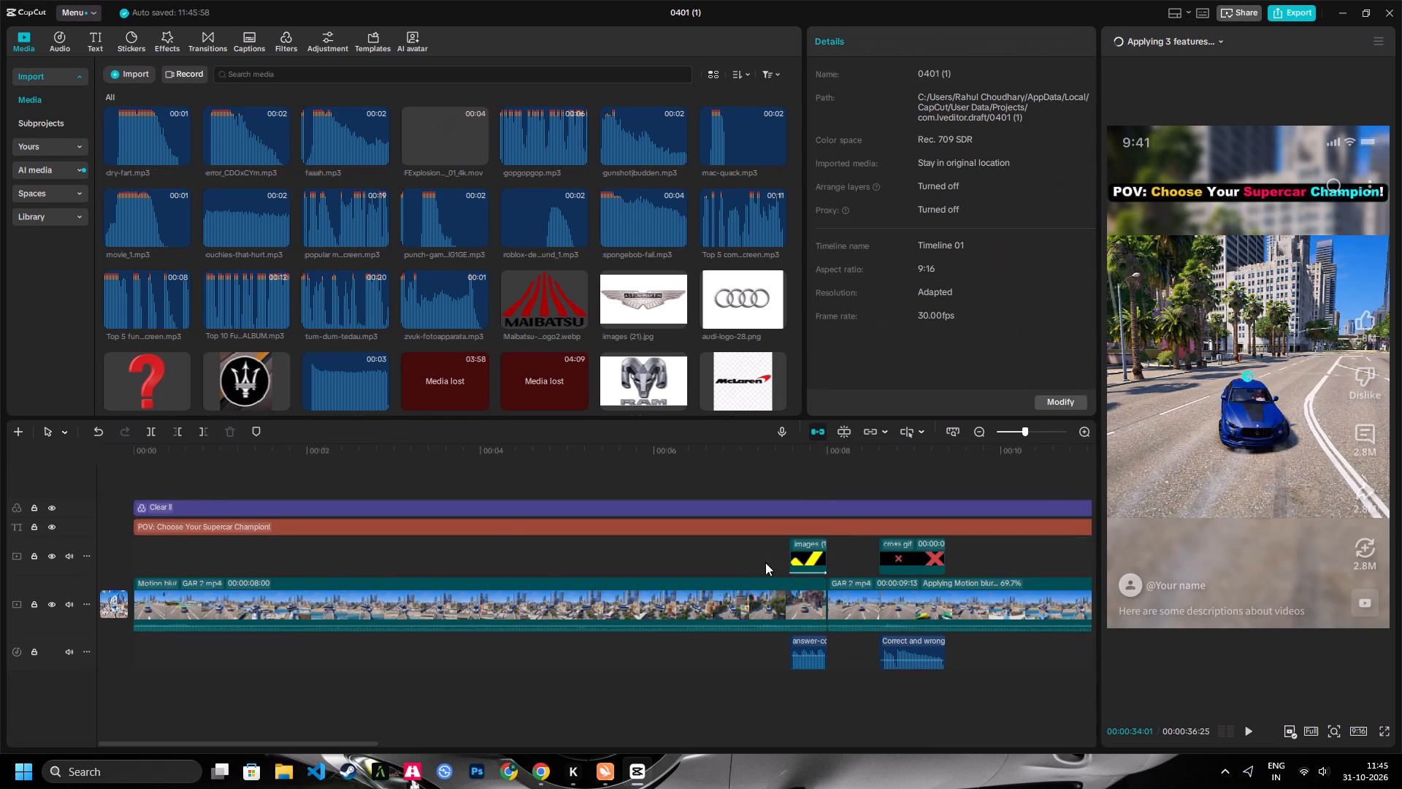
# Preview the first clip's white SUV from the start, and browse Google Images in Google Chrome for "land rover truck".
pyautogui.hotkey('shift', 'z')
pyautogui.press('space')
pyautogui.moveTo(375, 450); pyautogui.dragTo(0, 498)
pyautogui.press('space')
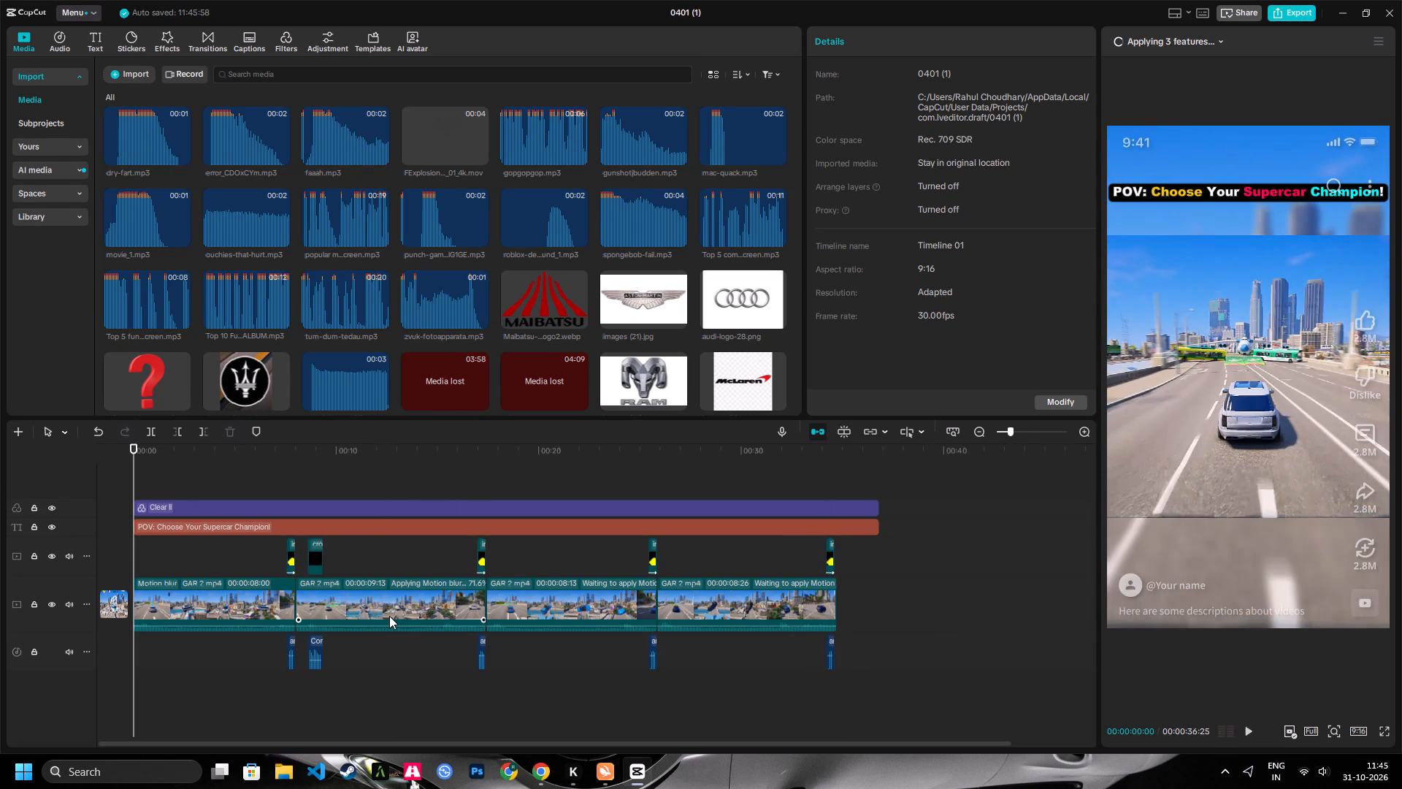
pyautogui.press('space')
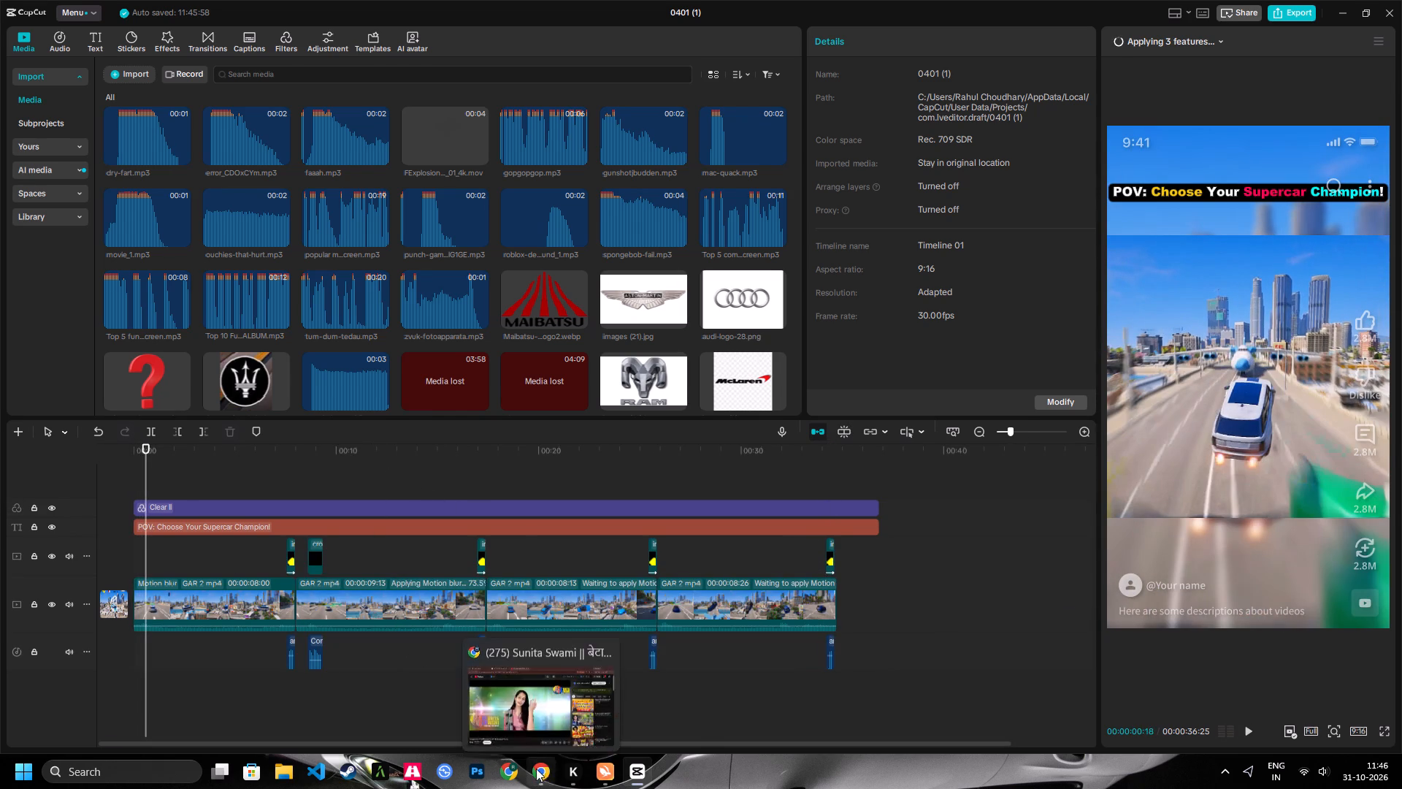
pyautogui.click(536, 769)
pyautogui.click(323, 37)
pyautogui.click(329, 20)
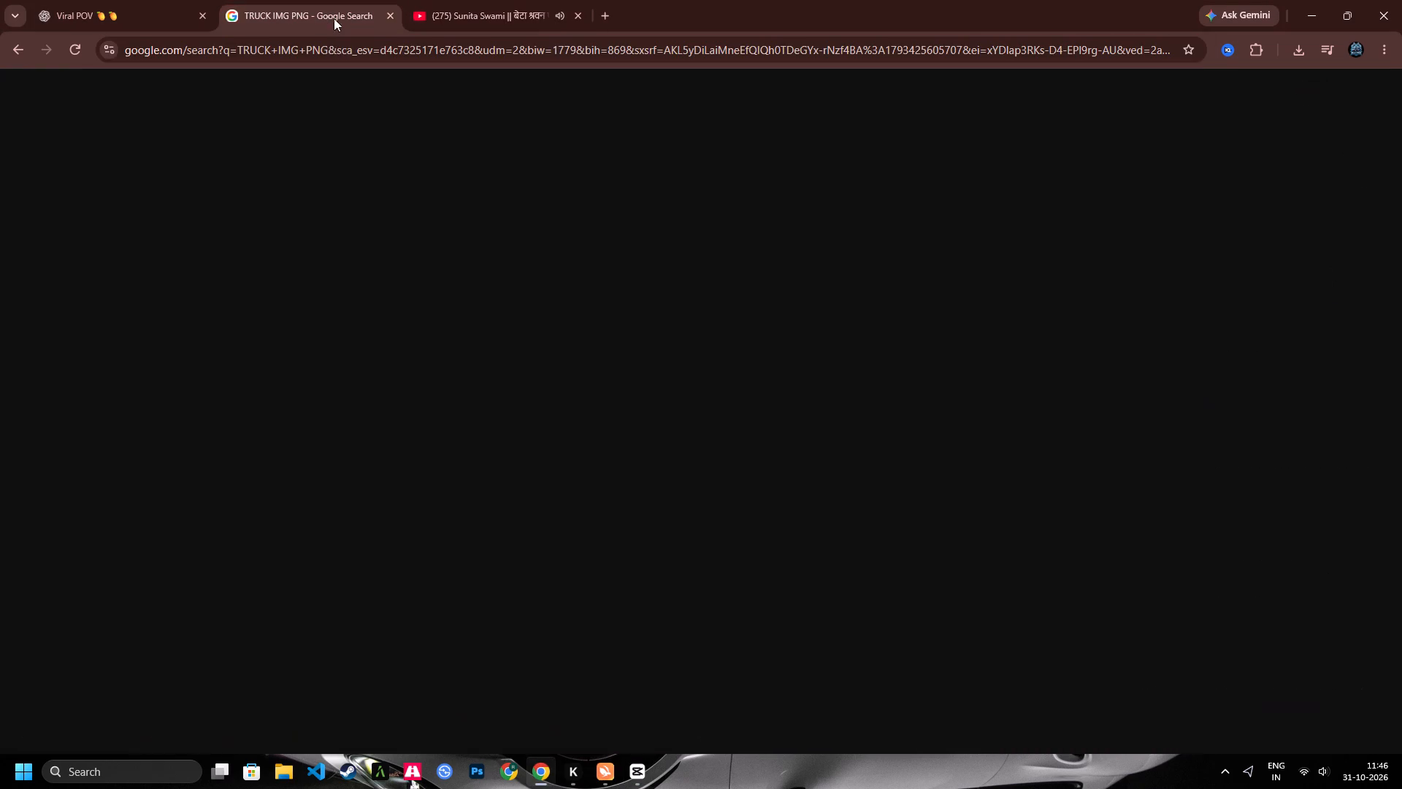
pyautogui.moveTo(432, 119); pyautogui.dragTo(23, 115)
pyautogui.press('BackSpace')
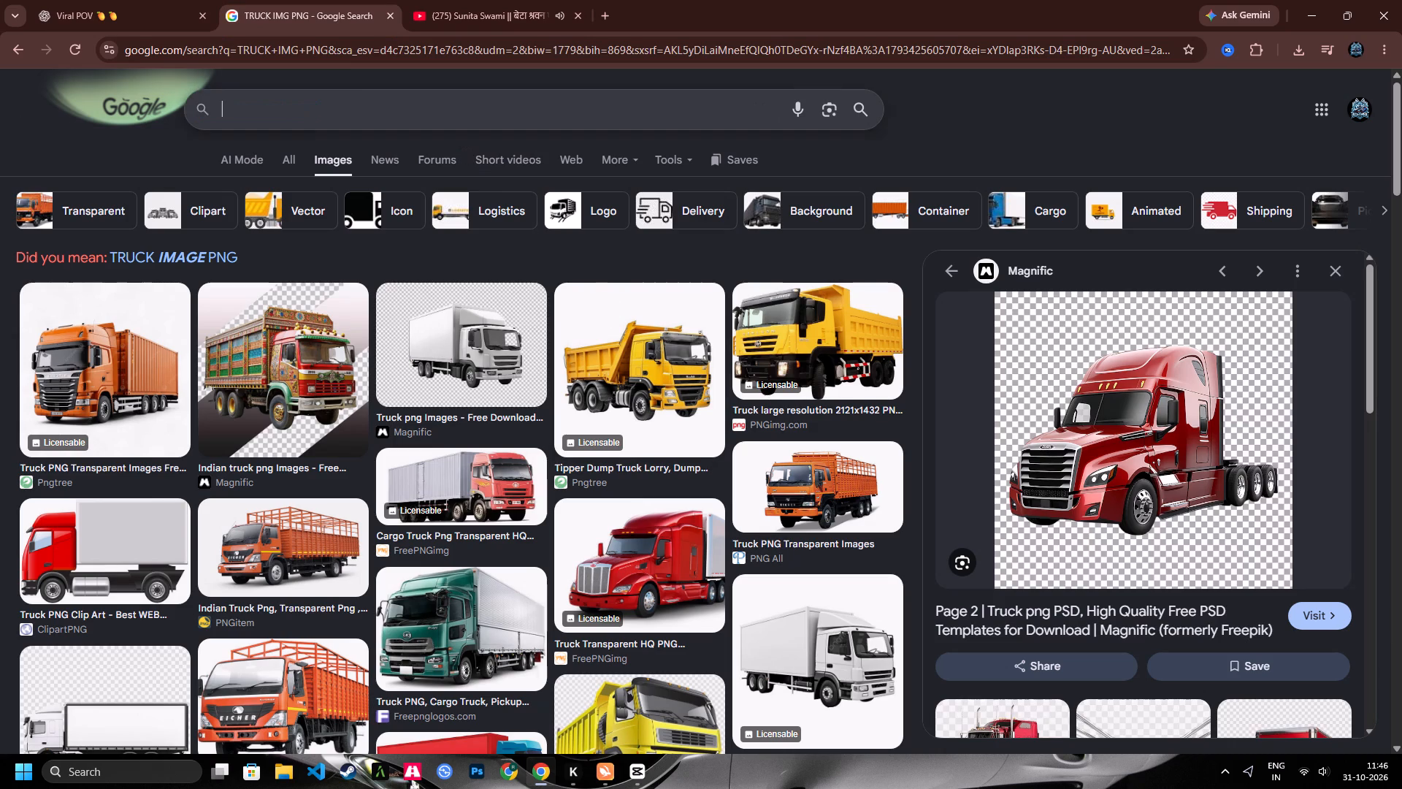
pyautogui.write('LAND')
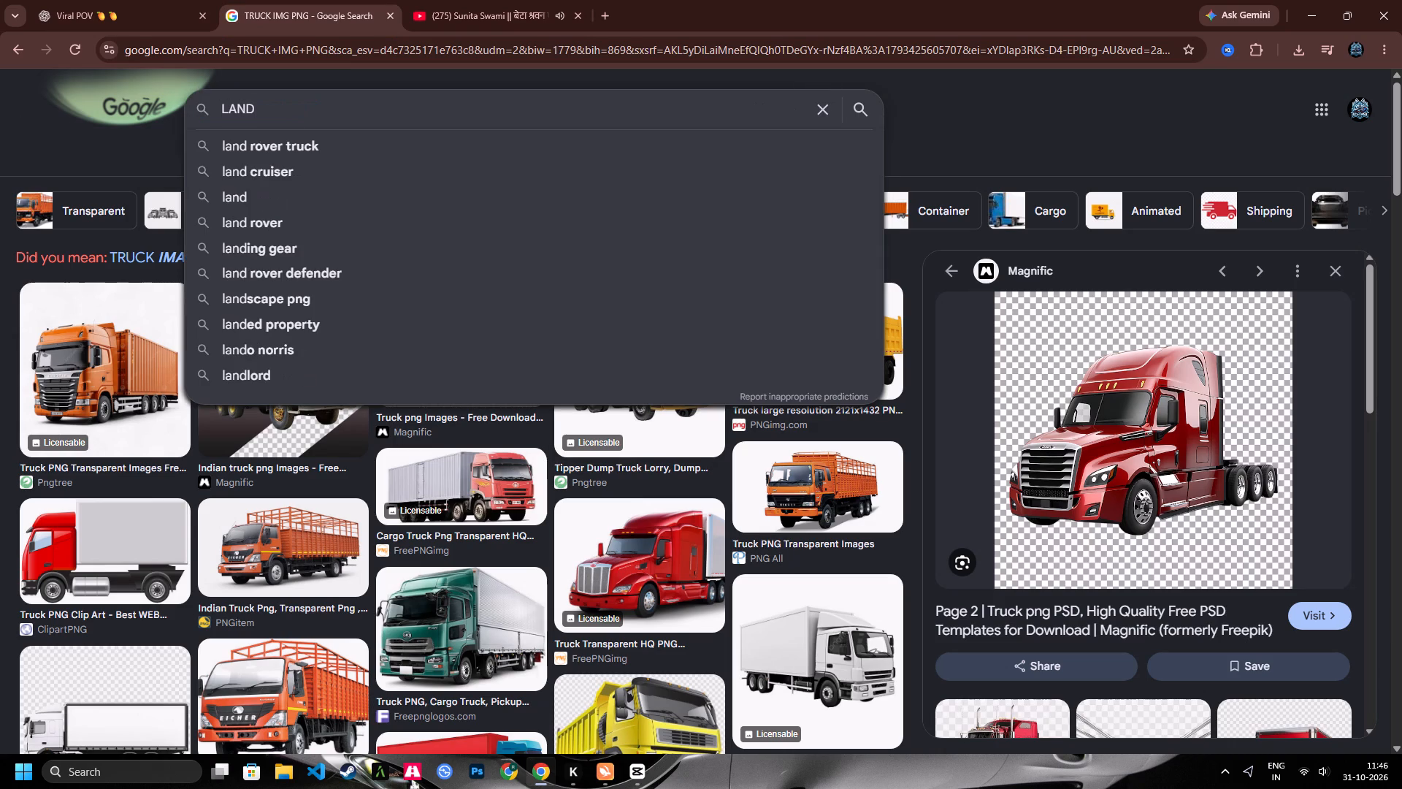
pyautogui.press('Down')
pyautogui.press('Return')
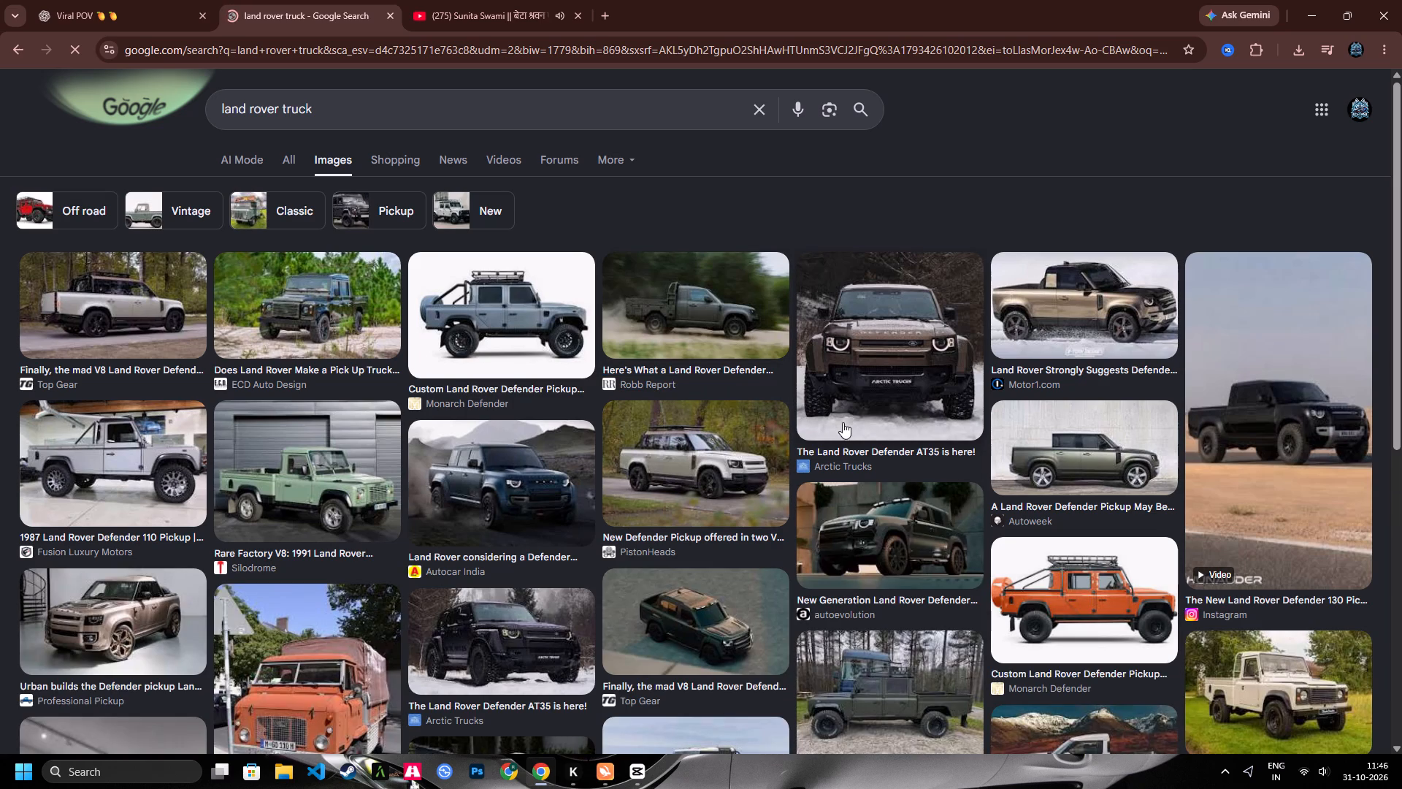
pyautogui.scroll(-2, 852, 432)
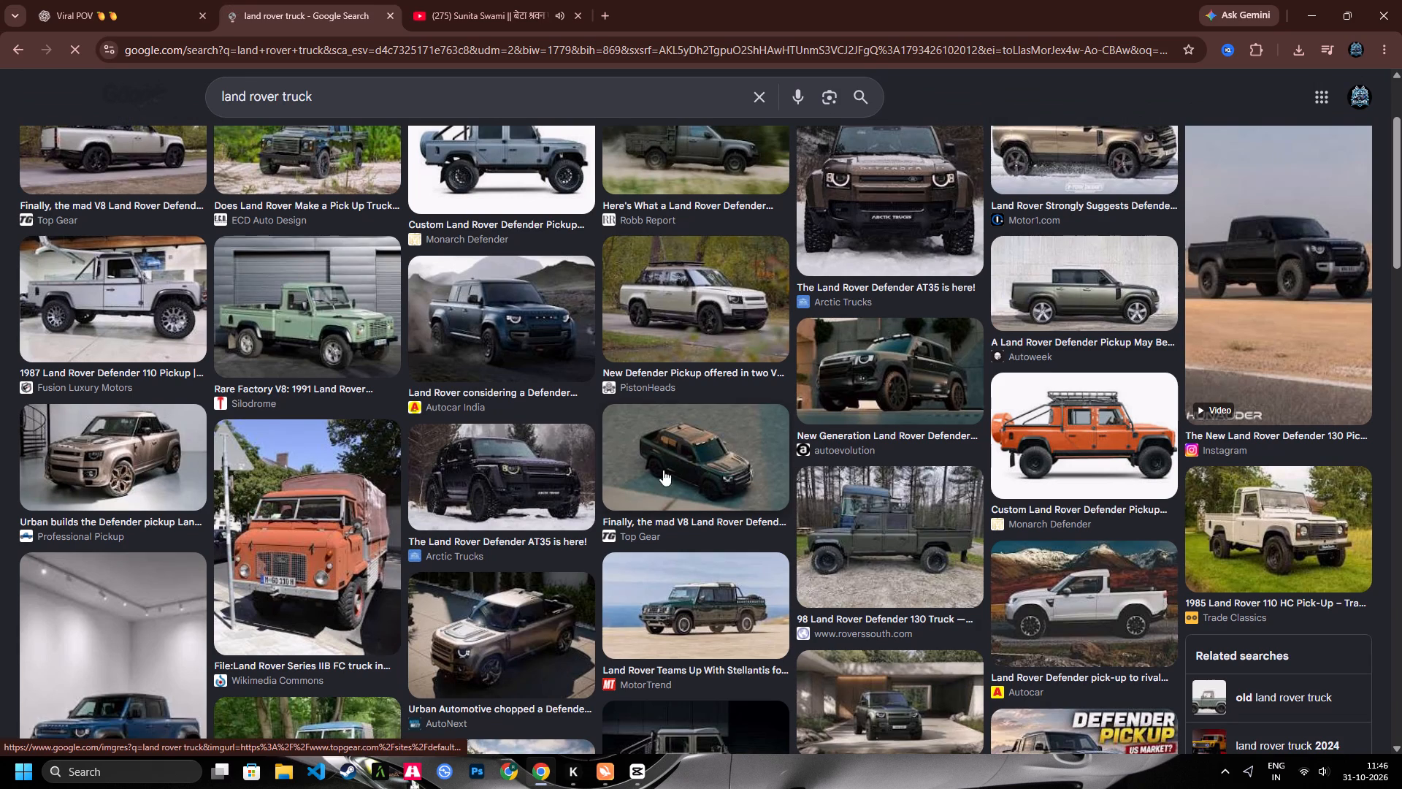
pyautogui.scroll(7, 603, 468)
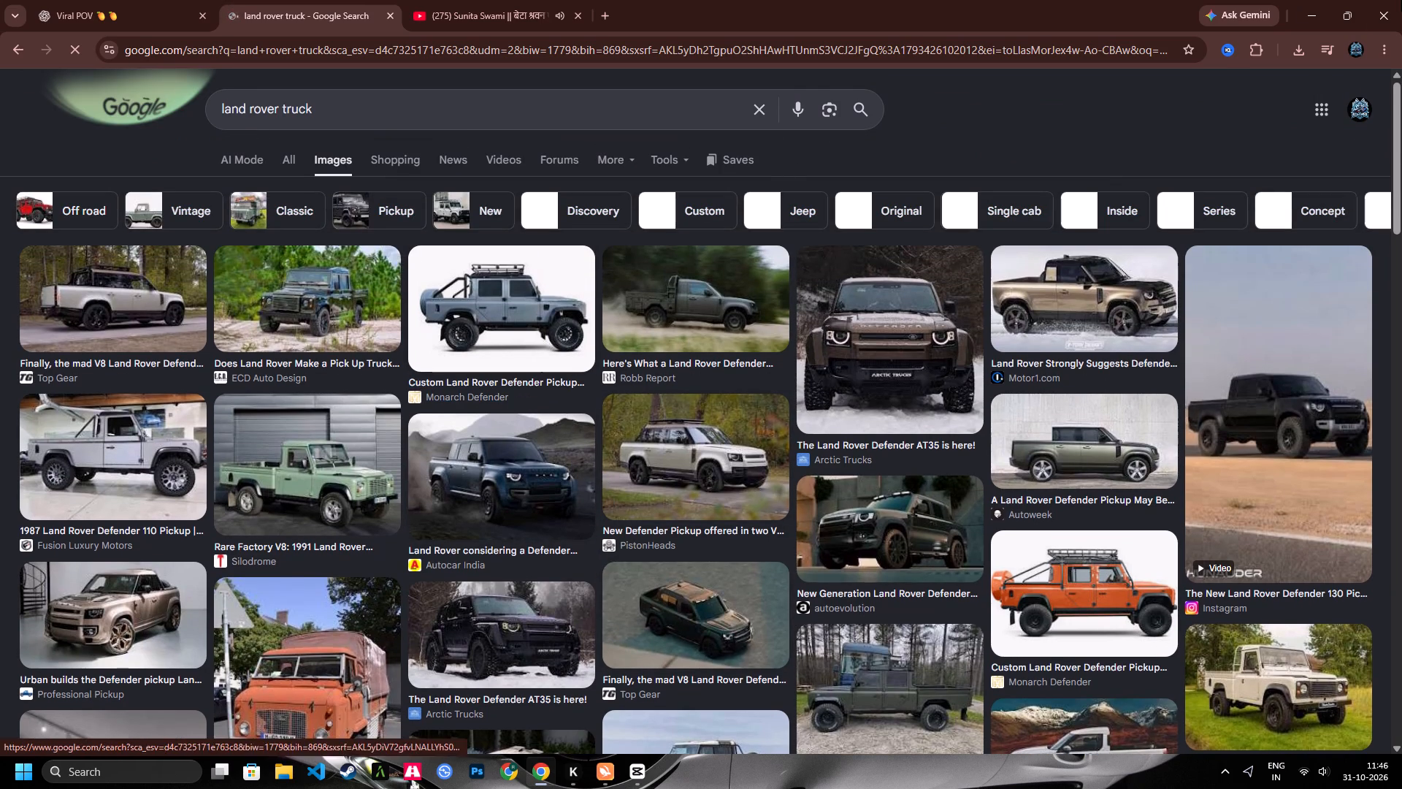
pyautogui.click(1295, 9)
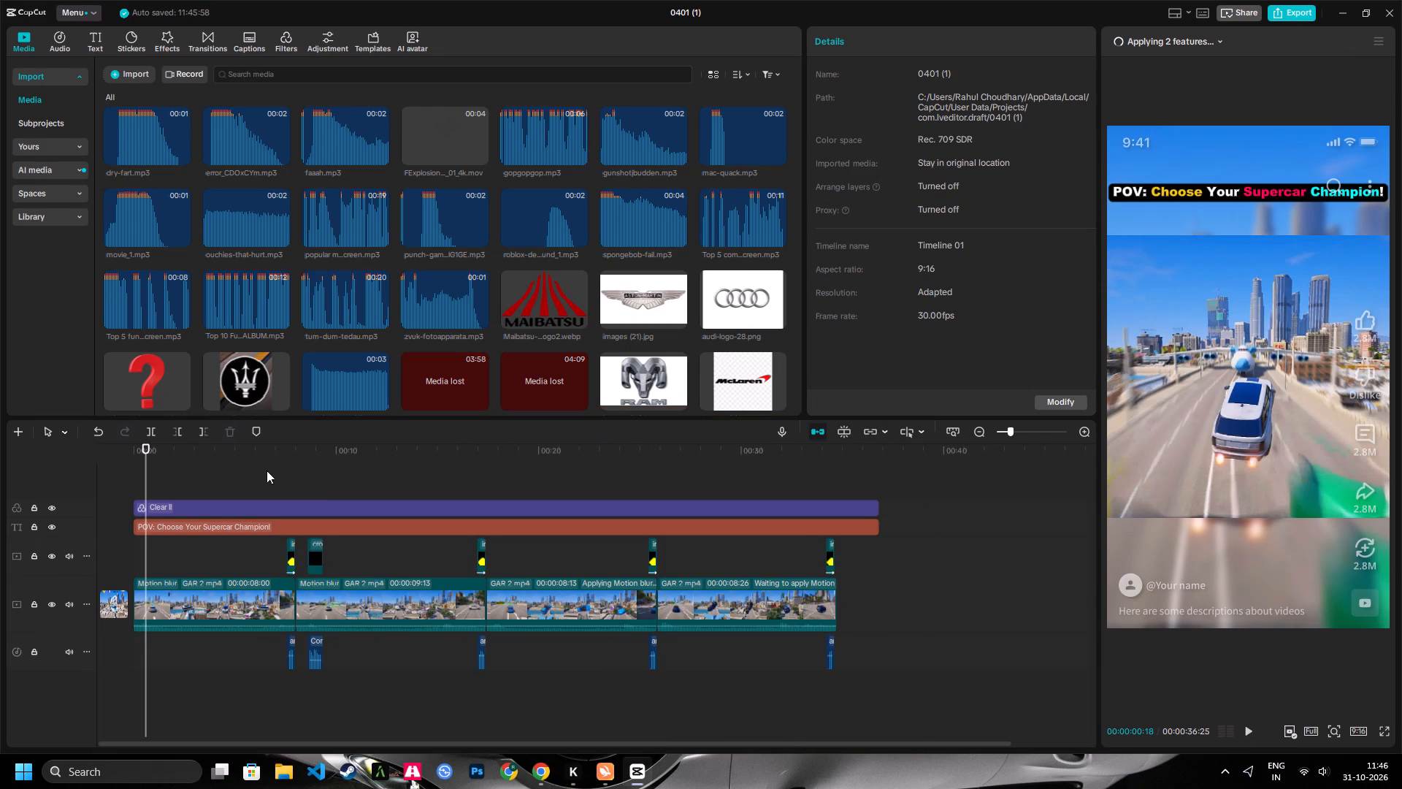
# Return to the start of the timeline and look through the imported media for brand logos suiting the first clip's white SUV.
pyautogui.moveTo(143, 447); pyautogui.dragTo(52, 451)
pyautogui.scroll(2, 221, 488)
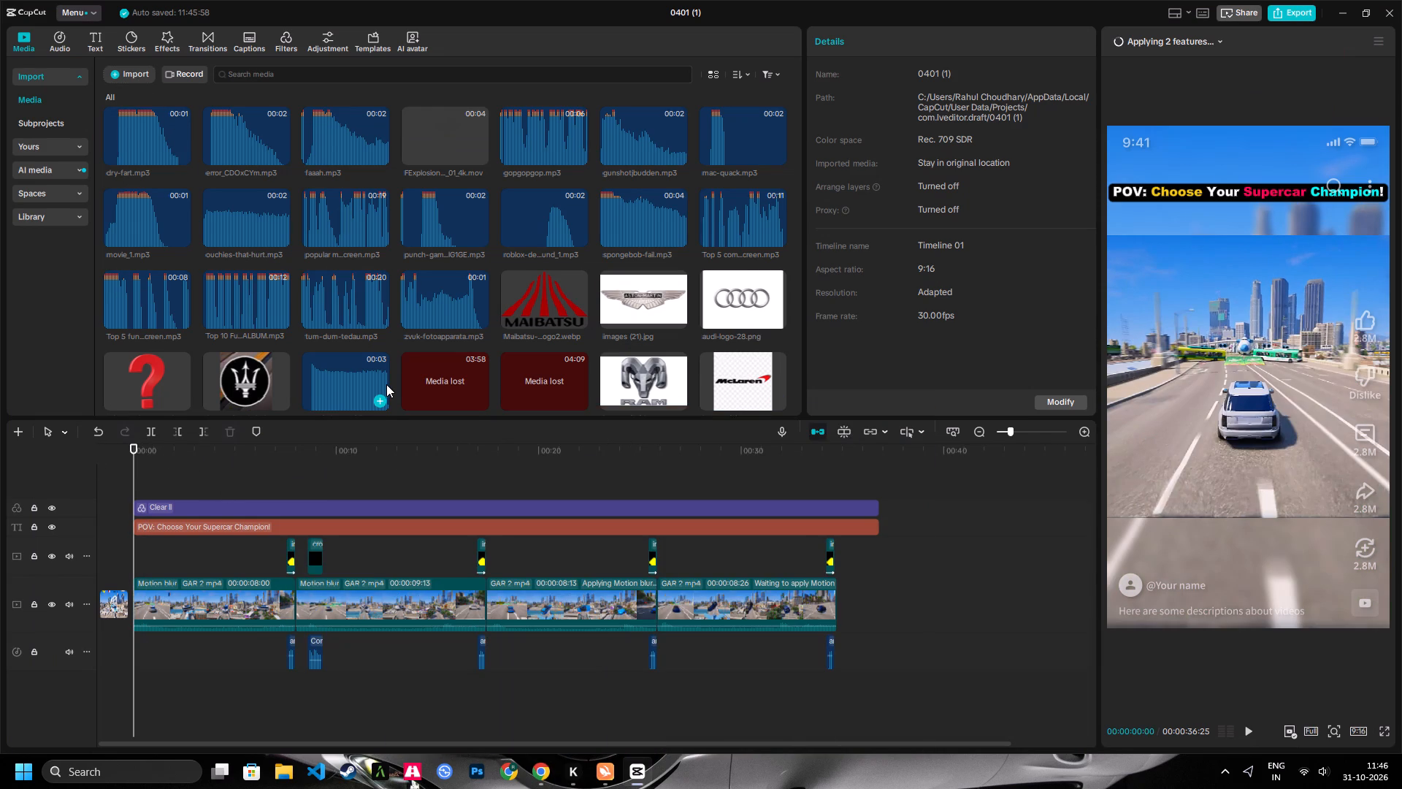
pyautogui.scroll(-8, 372, 287)
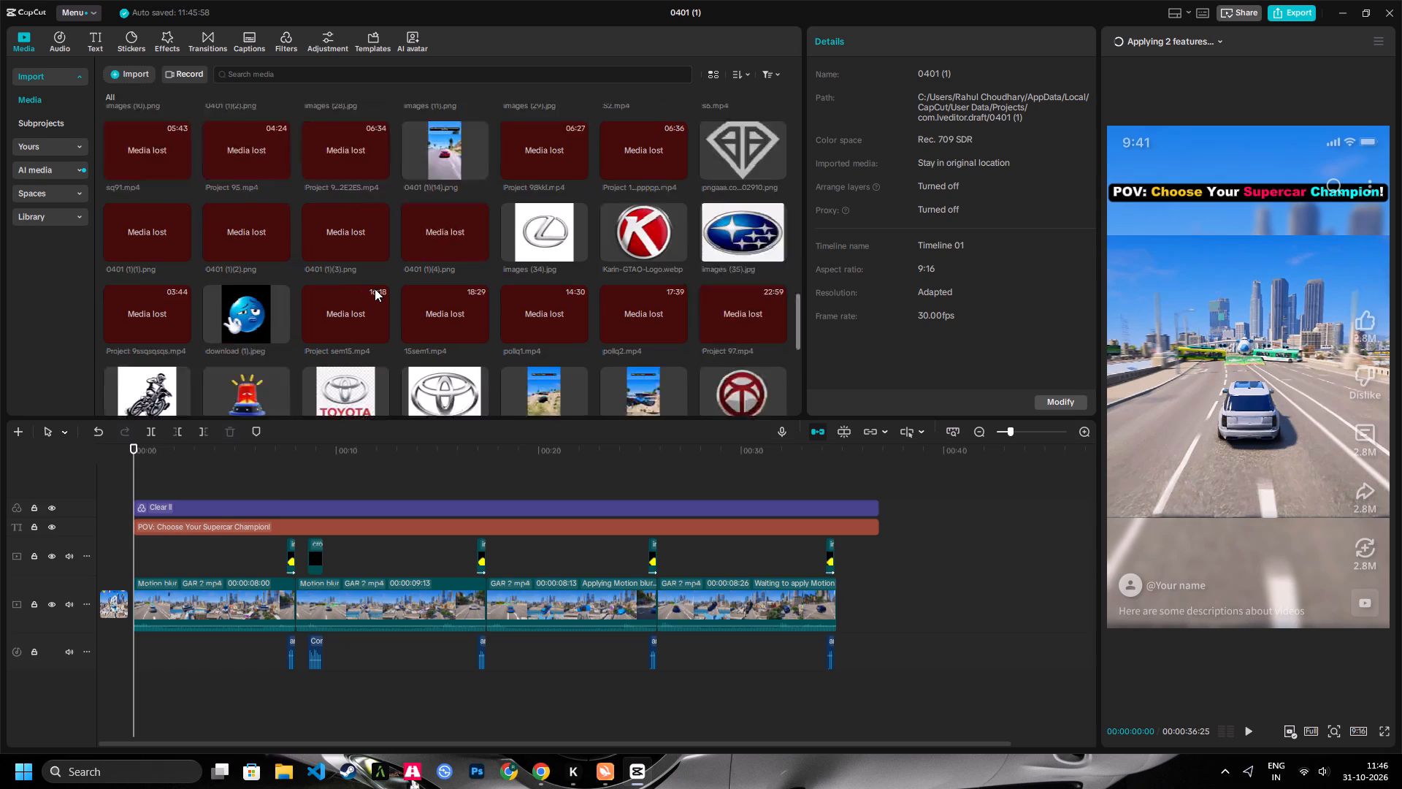
pyautogui.scroll(-5, 375, 289)
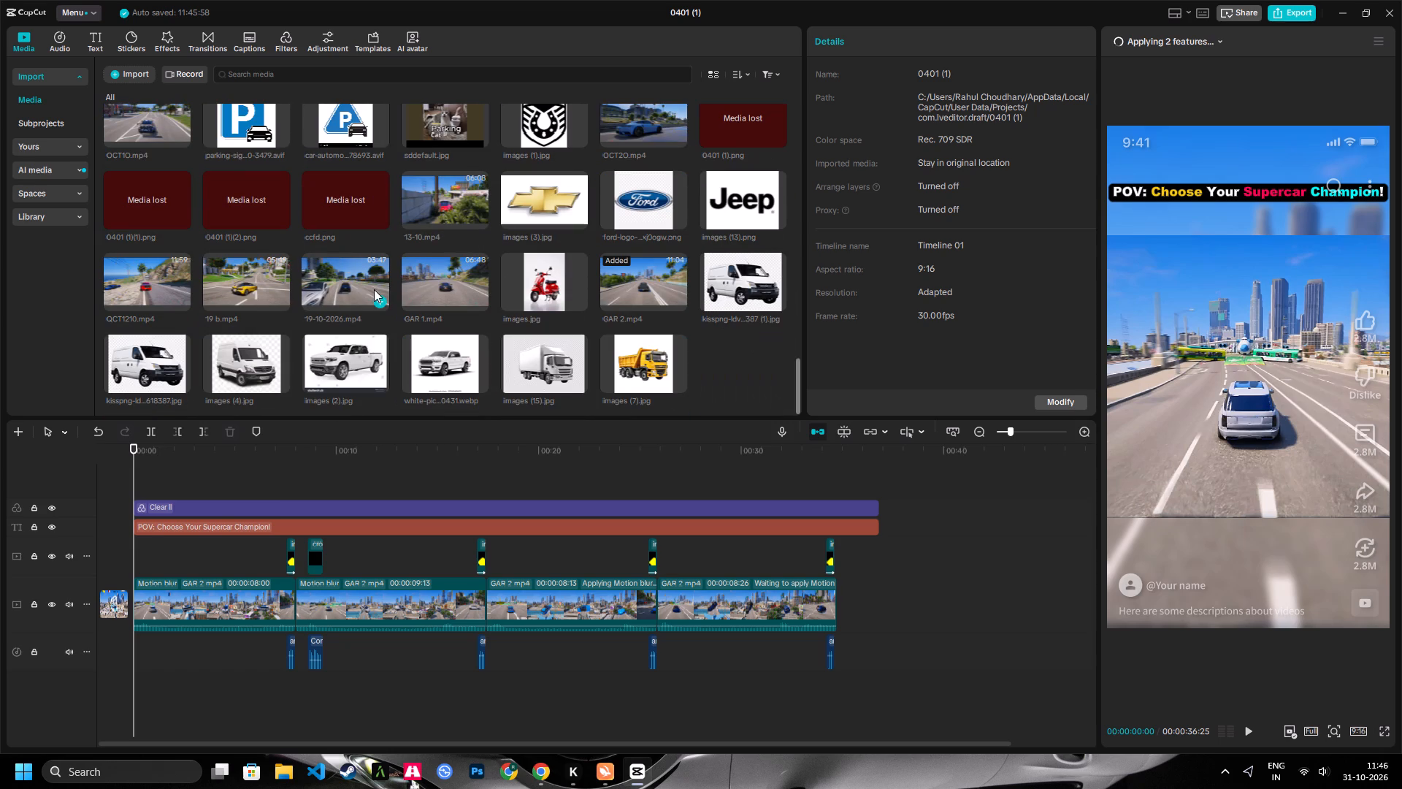
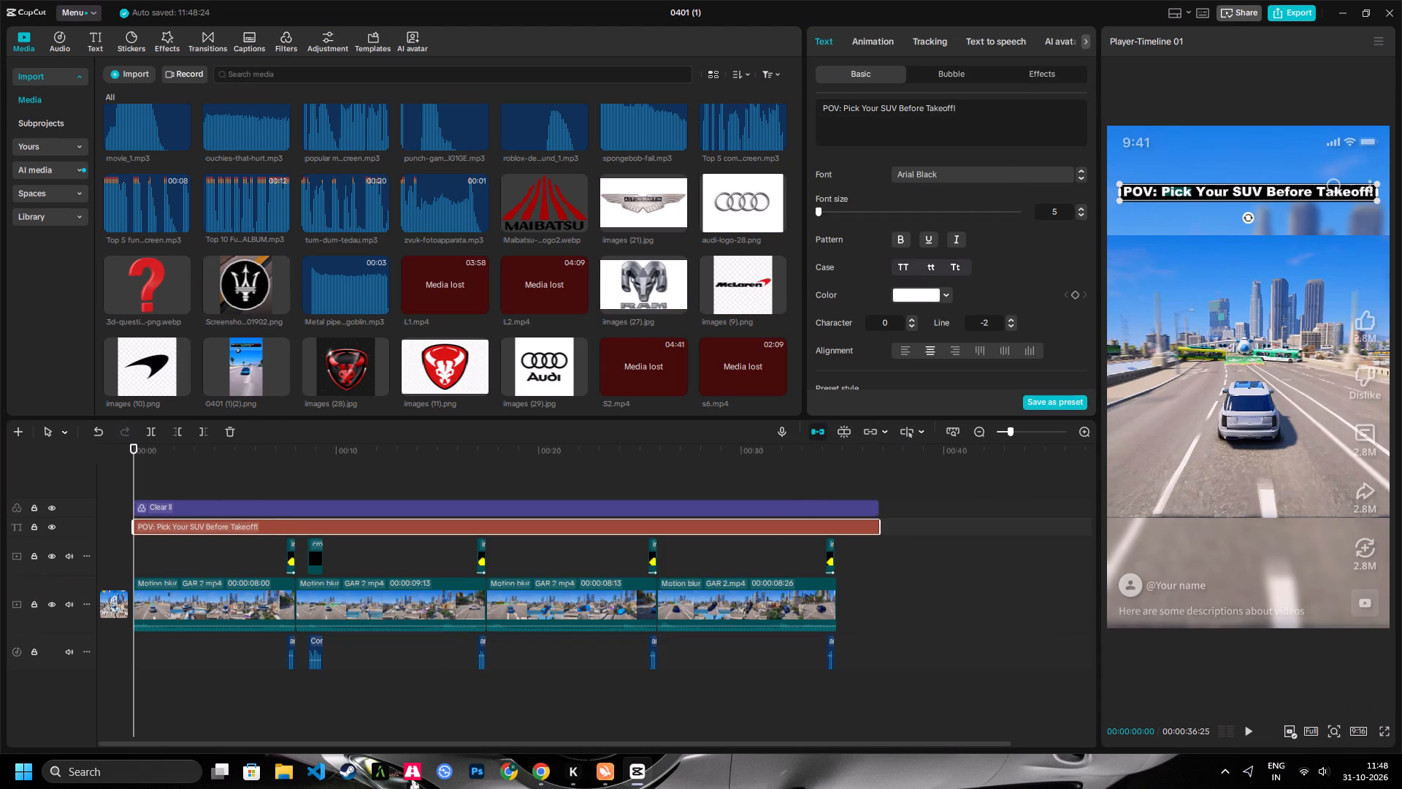
pyautogui.click(931, 297)
pyautogui.doubleClick(972, 479)
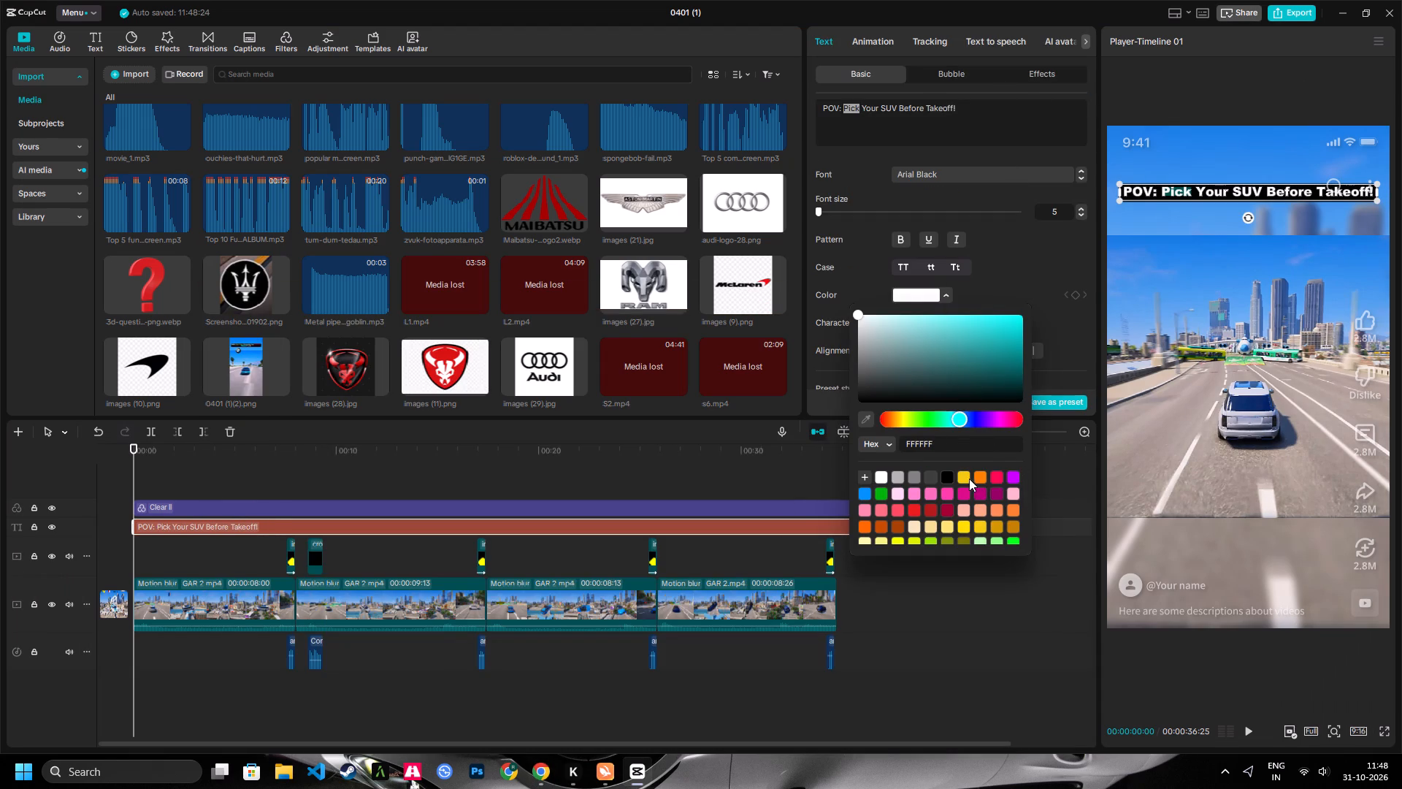
pyautogui.doubleClick(918, 115)
pyautogui.doubleClick(911, 107)
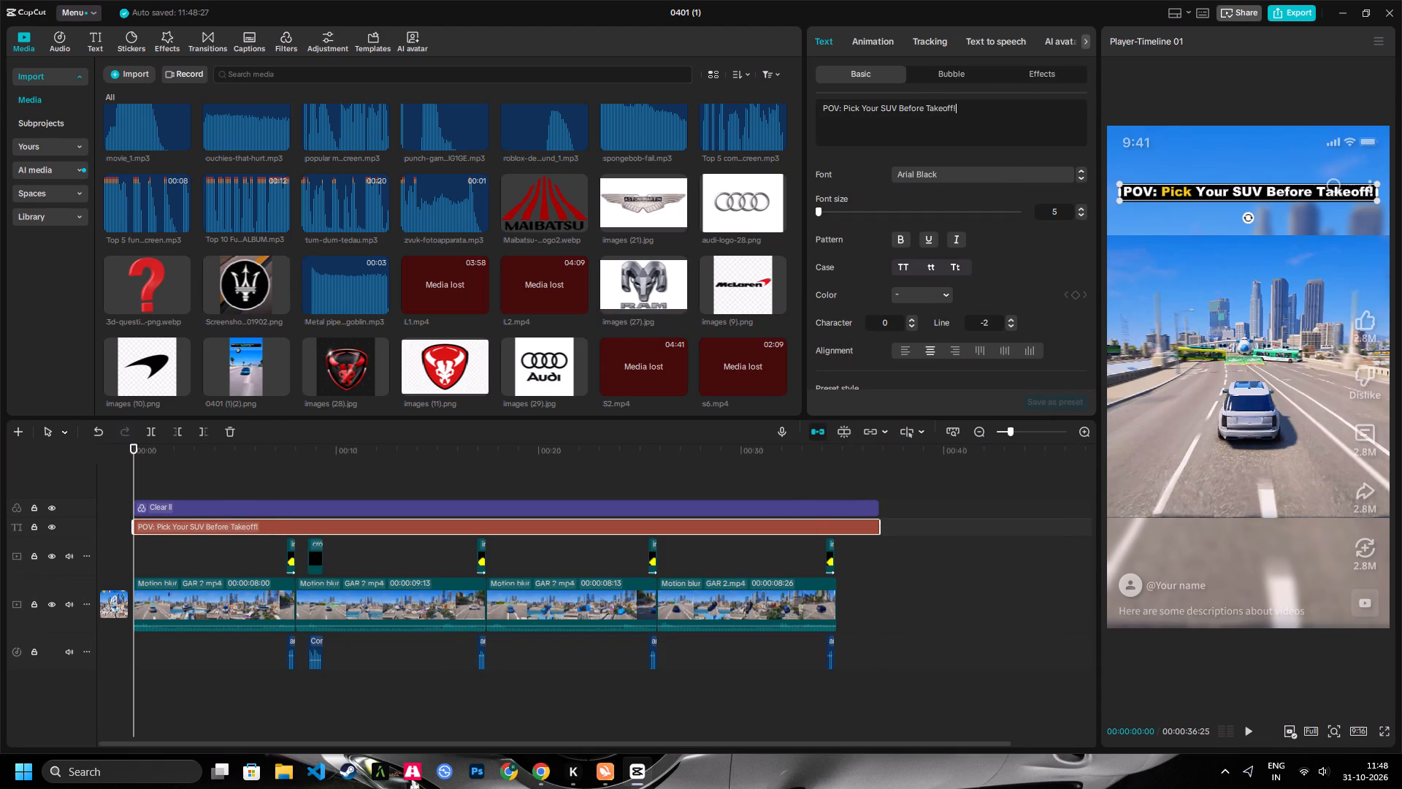
pyautogui.click(930, 292)
pyautogui.click(994, 480)
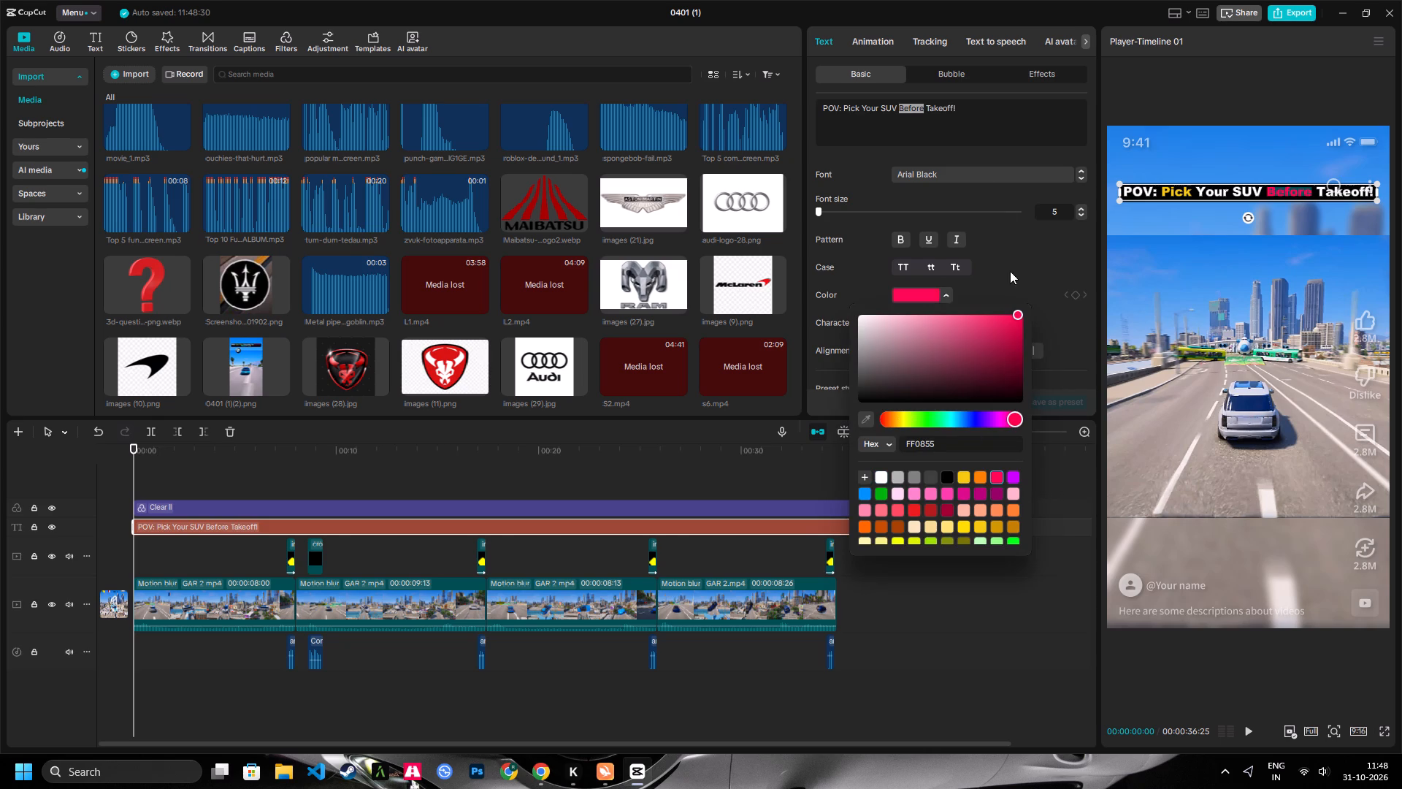
pyautogui.doubleClick(941, 115)
pyautogui.click(943, 116)
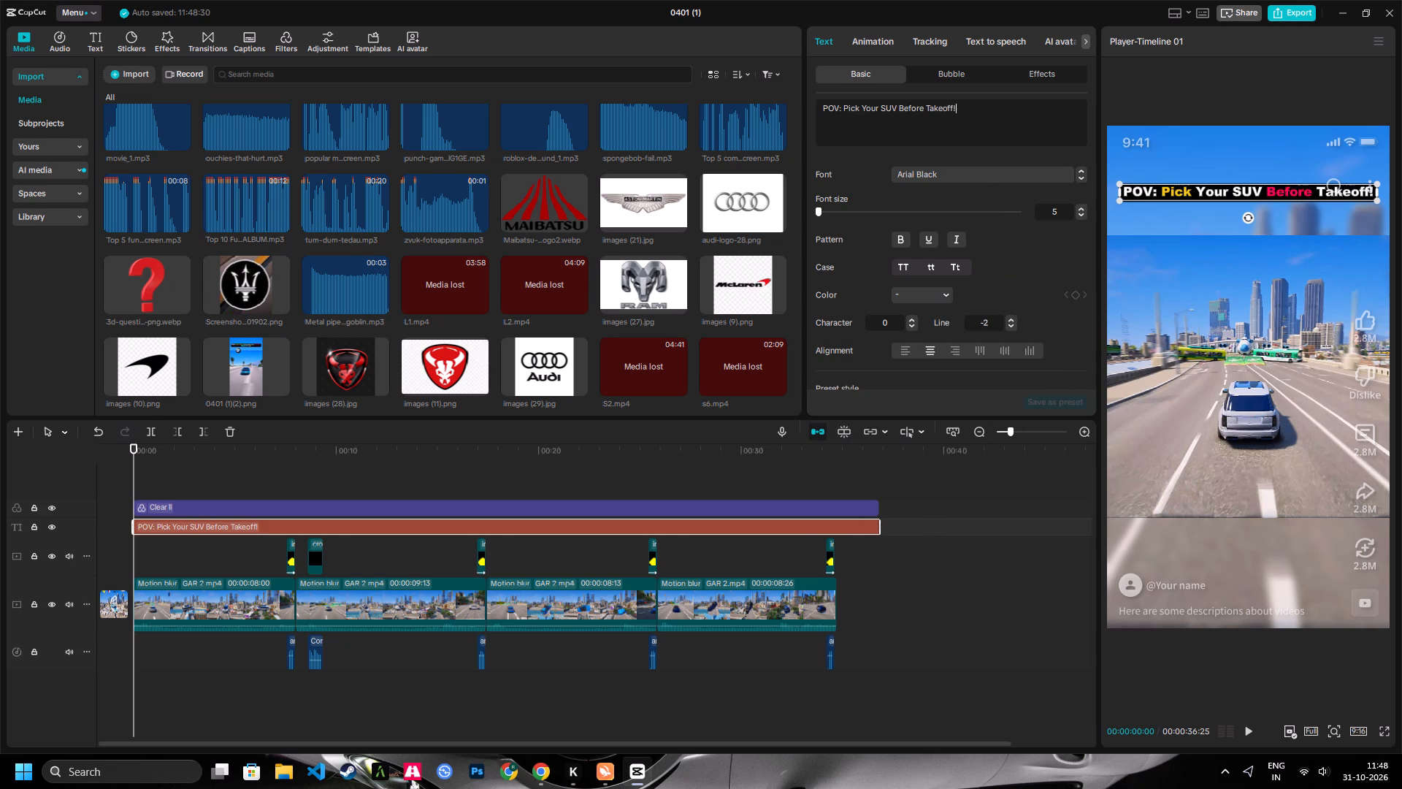
pyautogui.doubleClick(942, 107)
pyautogui.click(925, 298)
pyautogui.scroll(-3, 1003, 475)
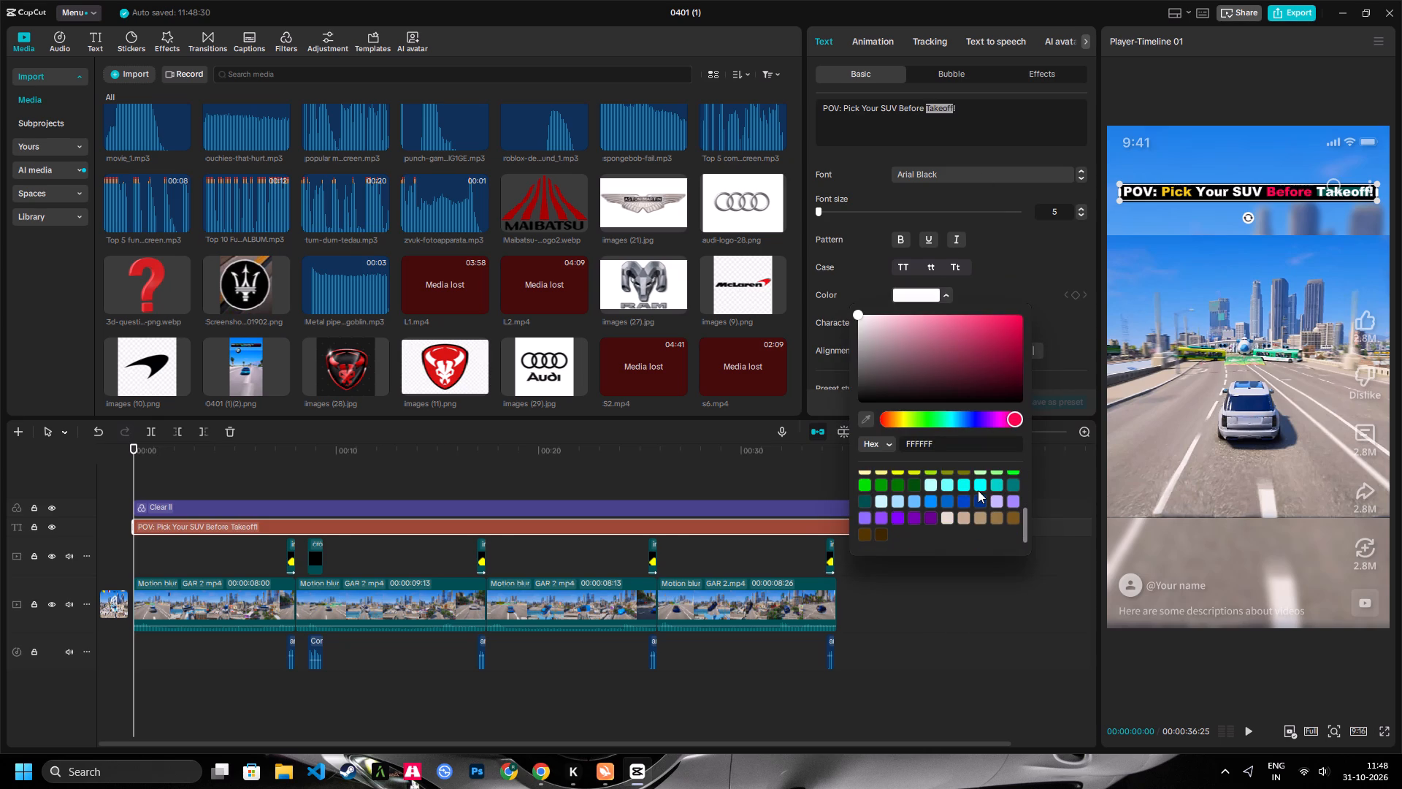
pyautogui.click(978, 490)
# Trim the Clear layer and the POV title together to the end of the last GAR 2.mp4 clip, at 00:00:34:22.
pyautogui.click(792, 460)
pyautogui.hotkey('shift', 'z')
pyautogui.moveTo(847, 455); pyautogui.dragTo(844, 454)
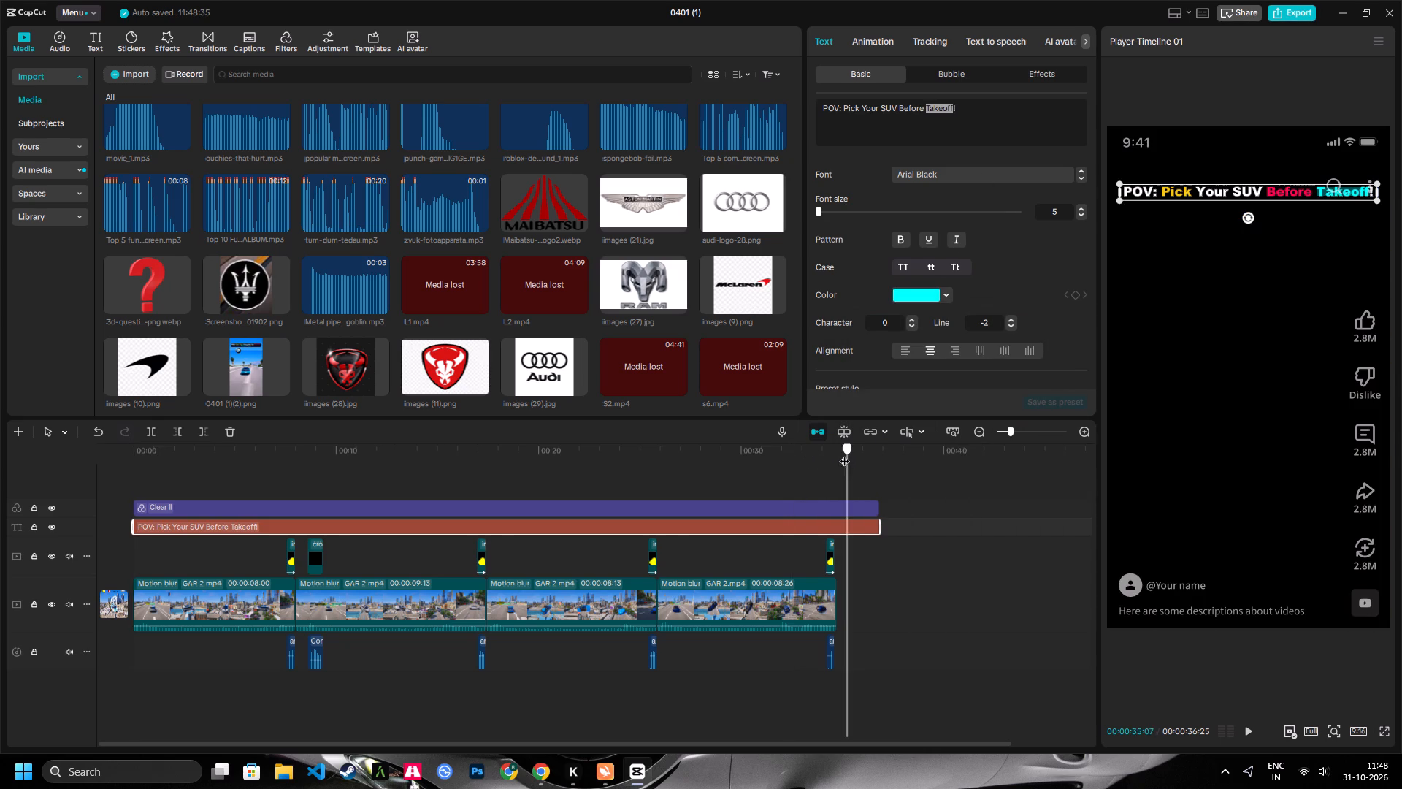
pyautogui.moveTo(844, 454); pyautogui.dragTo(830, 455)
pyautogui.click(1020, 430)
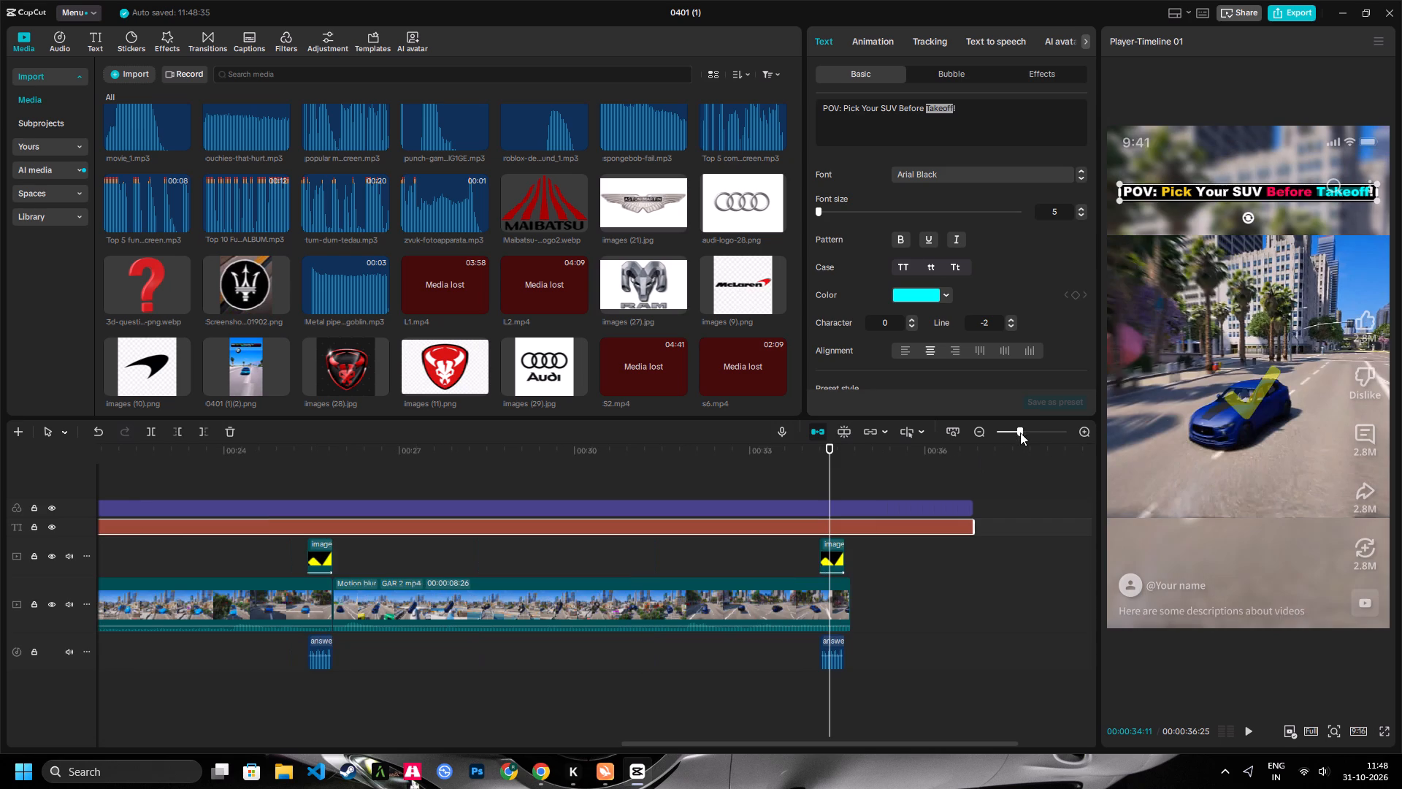
pyautogui.press('Right')
pyautogui.press('Right')
pyautogui.press('Right')
pyautogui.click(851, 446)
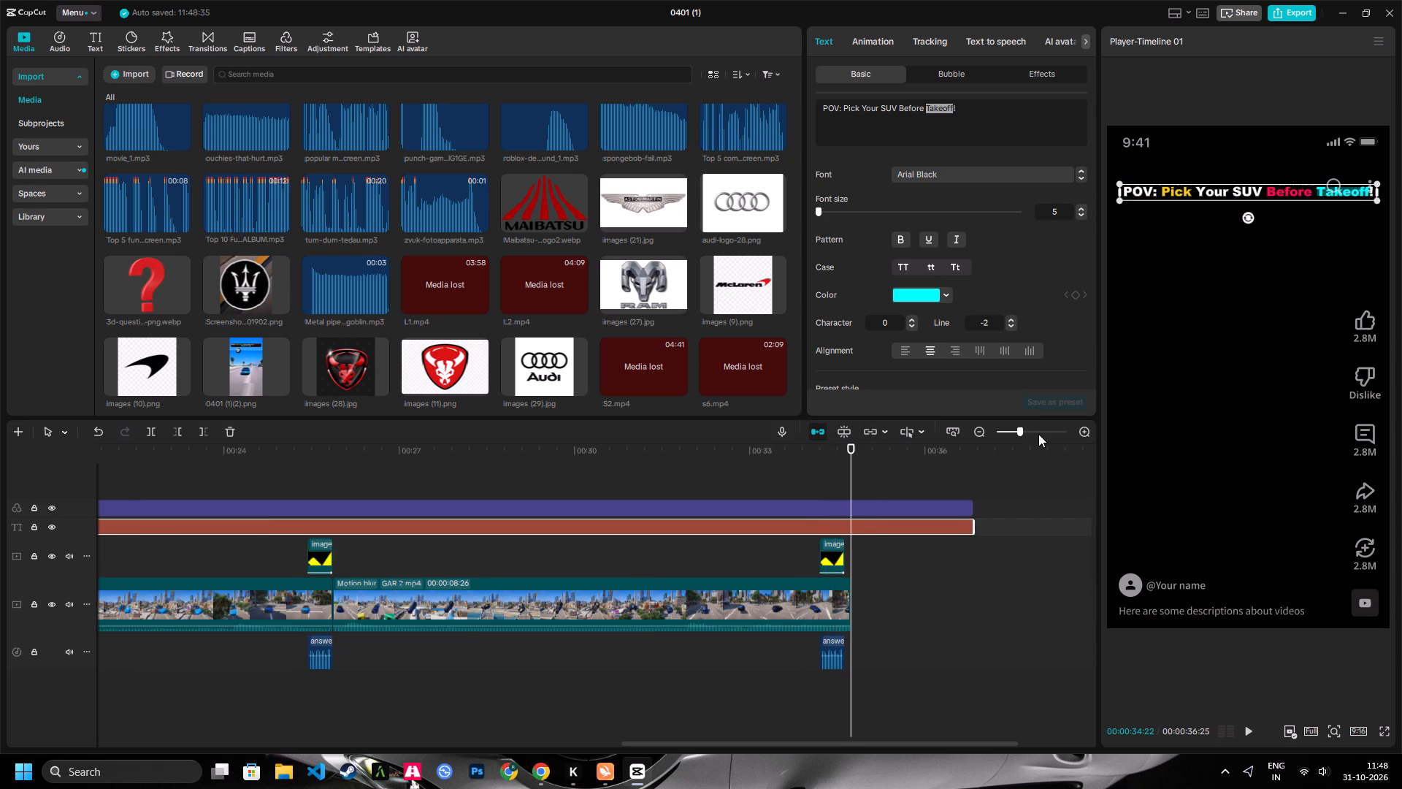
pyautogui.click(1022, 432)
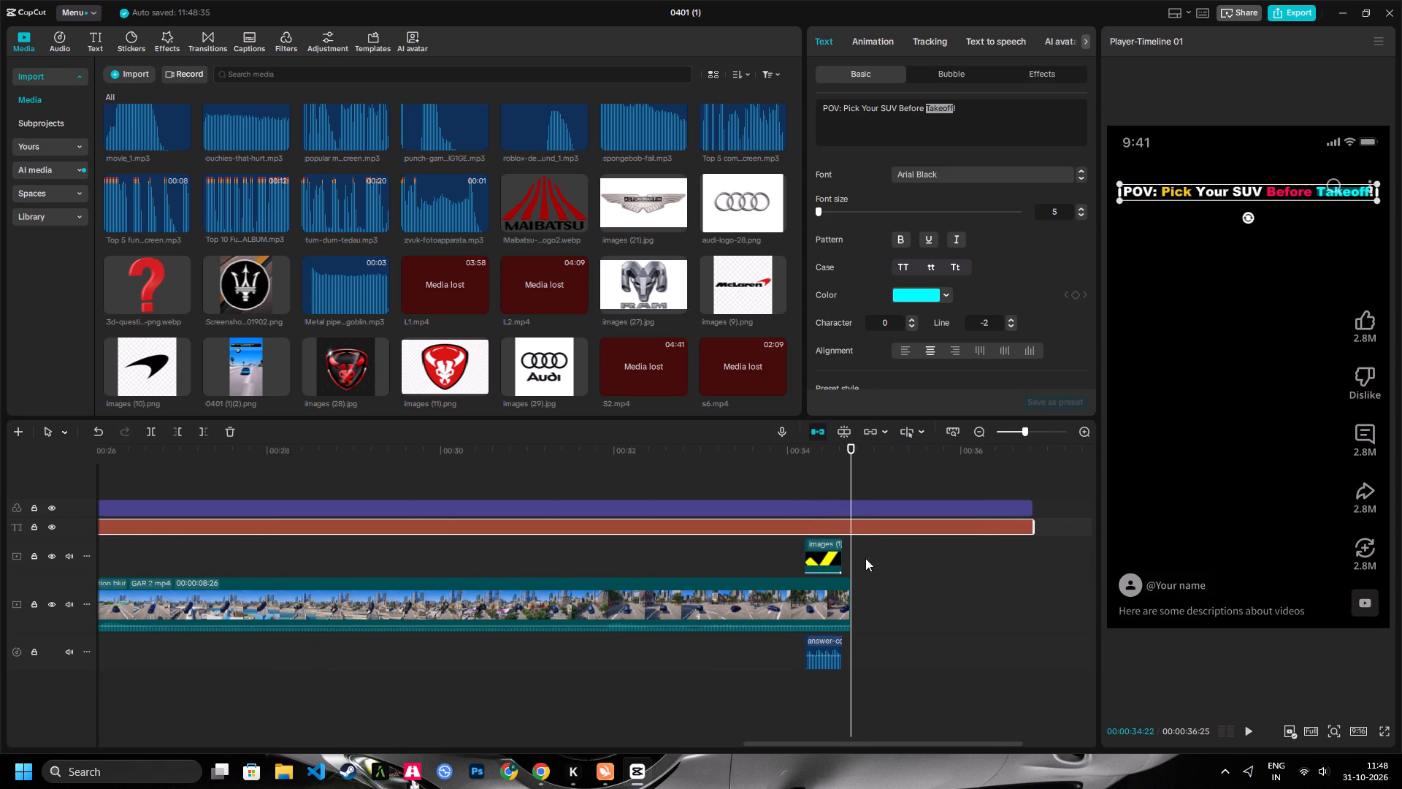
pyautogui.moveTo(883, 569); pyautogui.dragTo(854, 464)
pyautogui.click(208, 432)
pyautogui.hotkey('shift', 'z')
# Play from the start in short bursts and pause at 00:00:02:26, with the white SUV in mid-air above the bridge.
pyautogui.press('space')
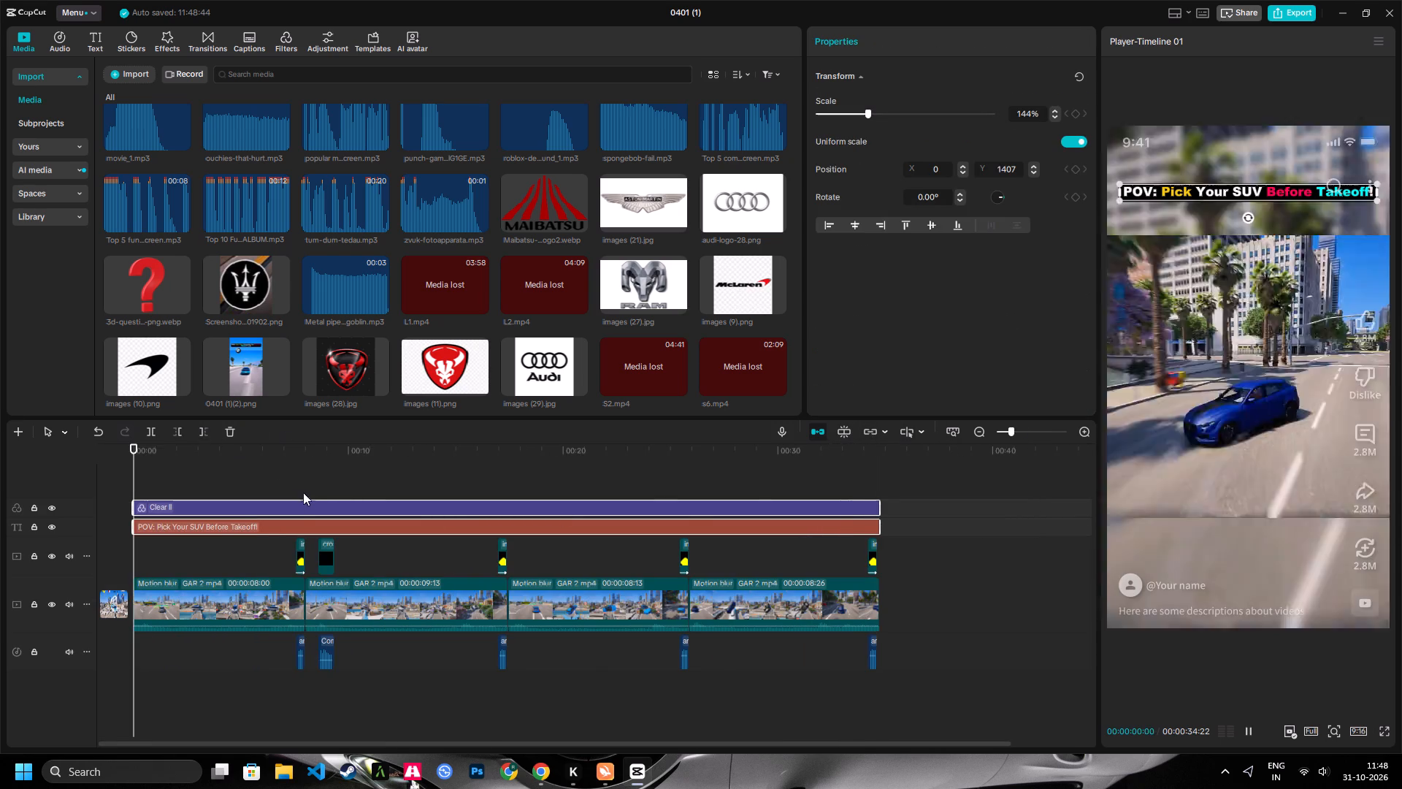
pyautogui.press('space')
pyautogui.press('space')
pyautogui.press('space')
pyautogui.press('space')
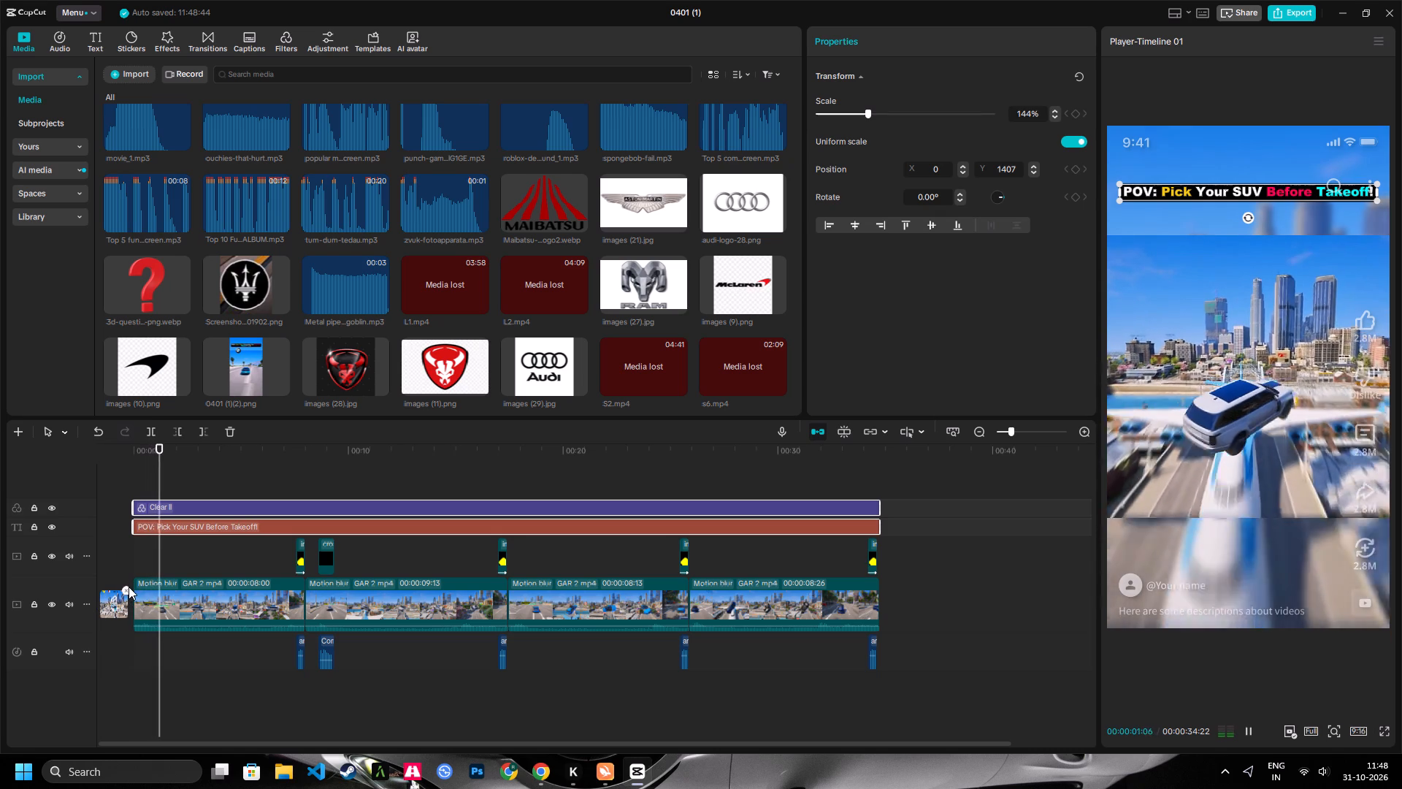
pyautogui.press('space')
pyautogui.press('space')
pyautogui.press('space')
pyautogui.press('space')
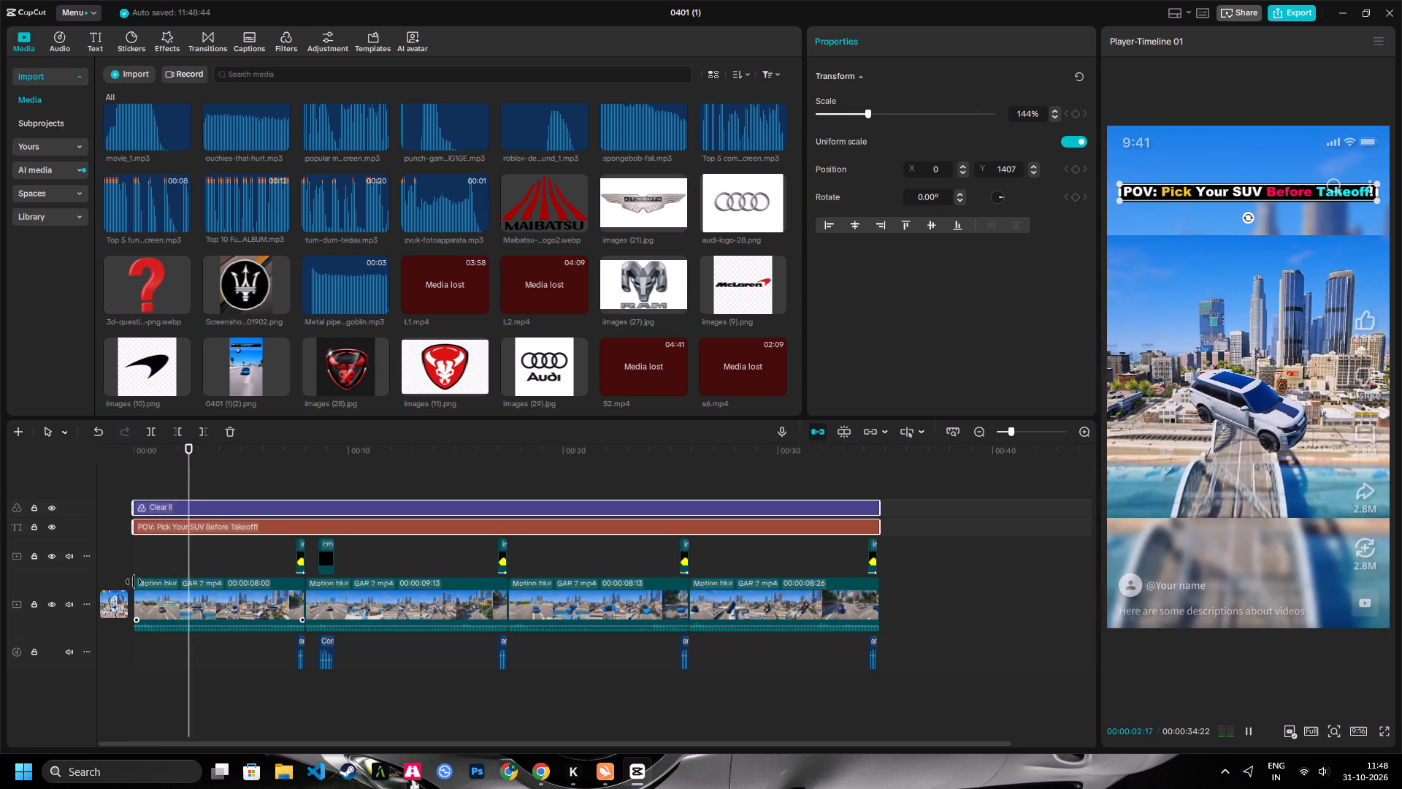
pyautogui.press('space')
pyautogui.press('space')
pyautogui.press('space')
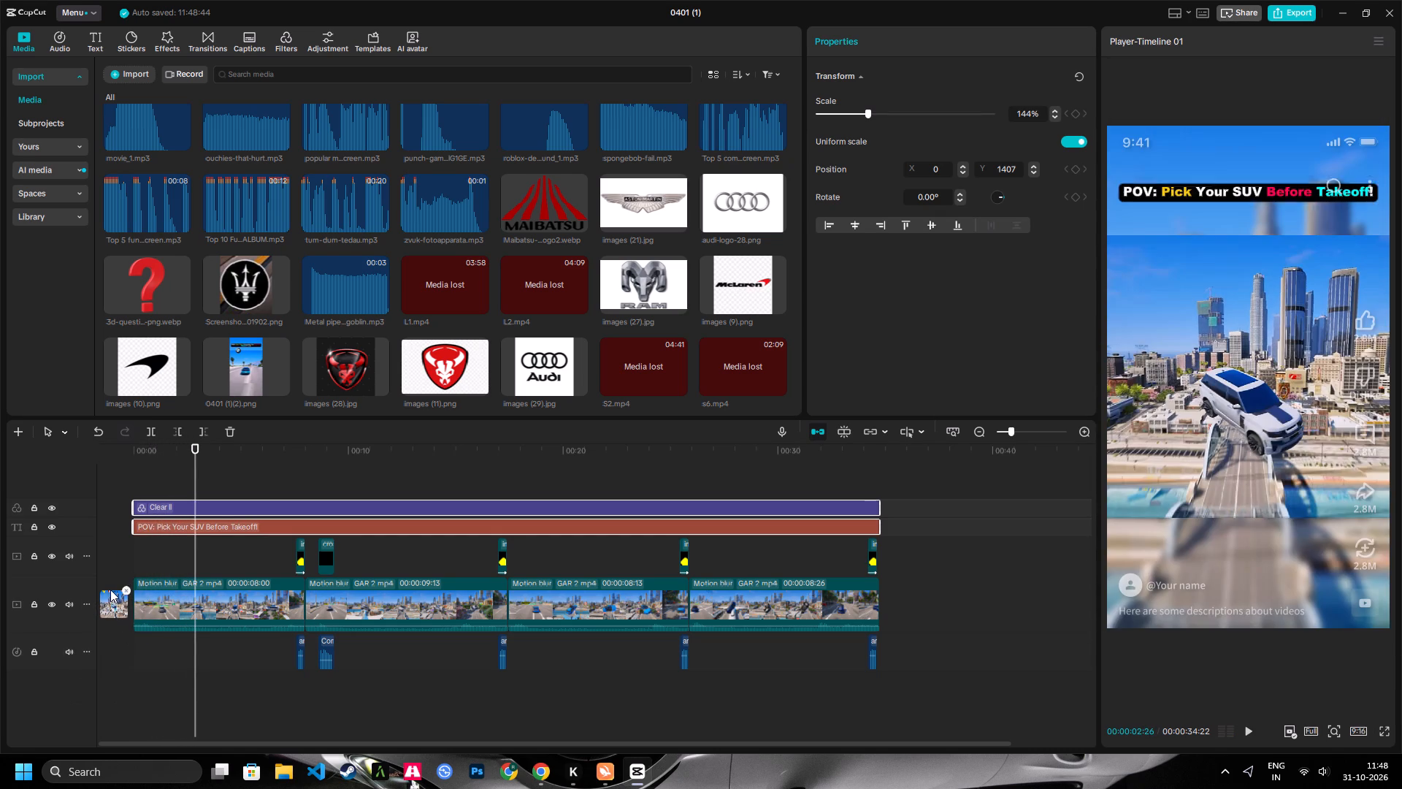
# Delete the project's current cover.
pyautogui.click(123, 592)
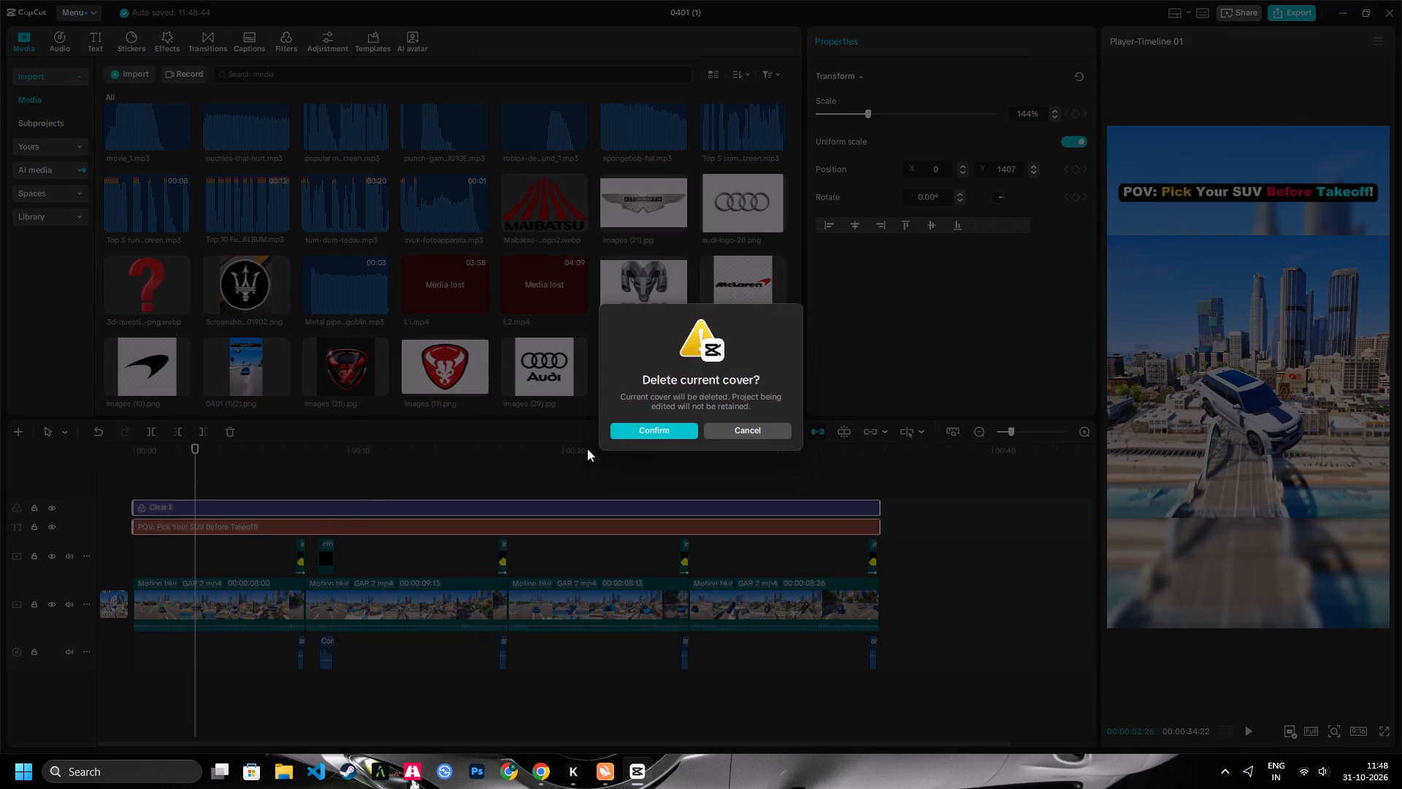
pyautogui.click(613, 435)
# Create a new cover from the paused video frame of the airborne white SUV, dismiss the sign-in prompt, and save it.
pyautogui.click(110, 598)
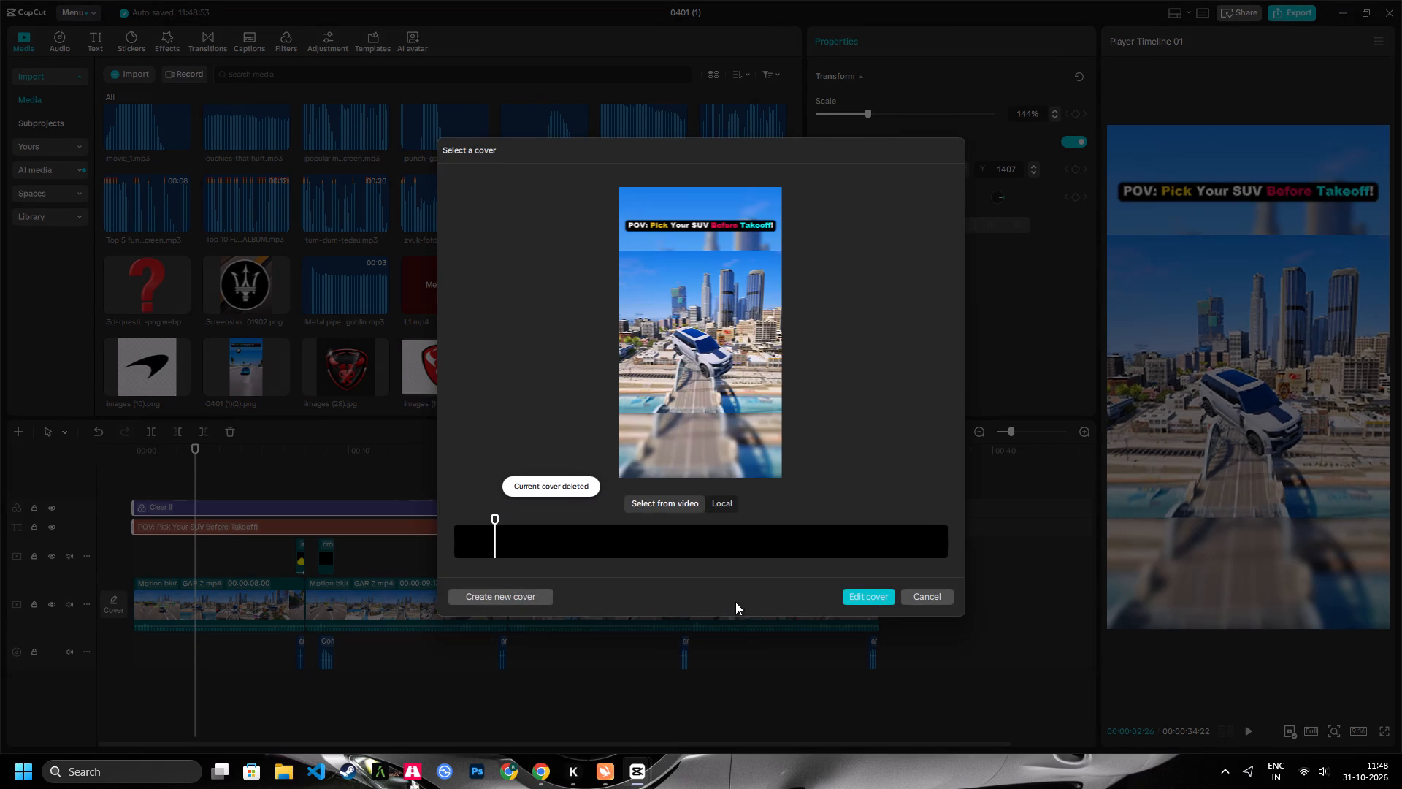
pyautogui.click(855, 600)
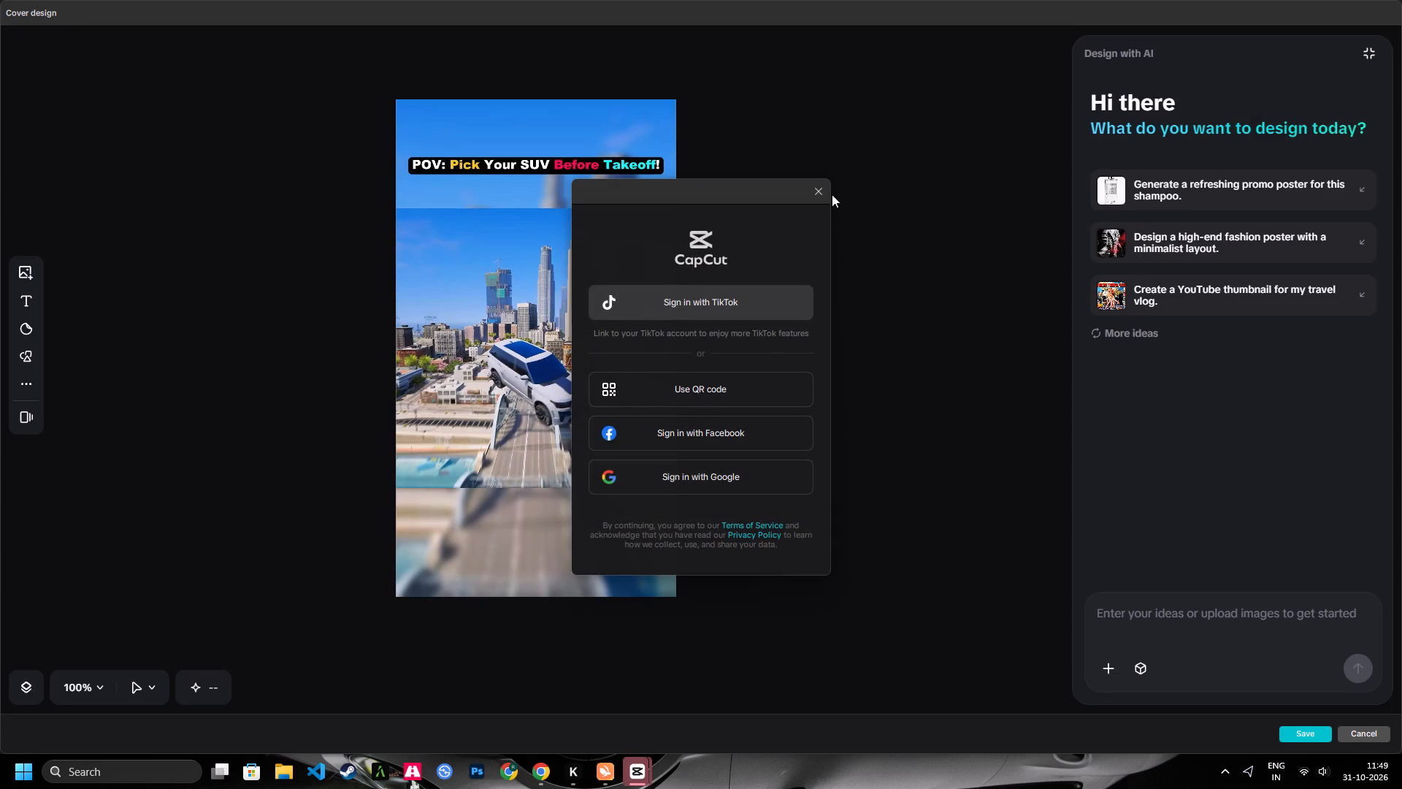
pyautogui.click(828, 190)
pyautogui.click(1310, 727)
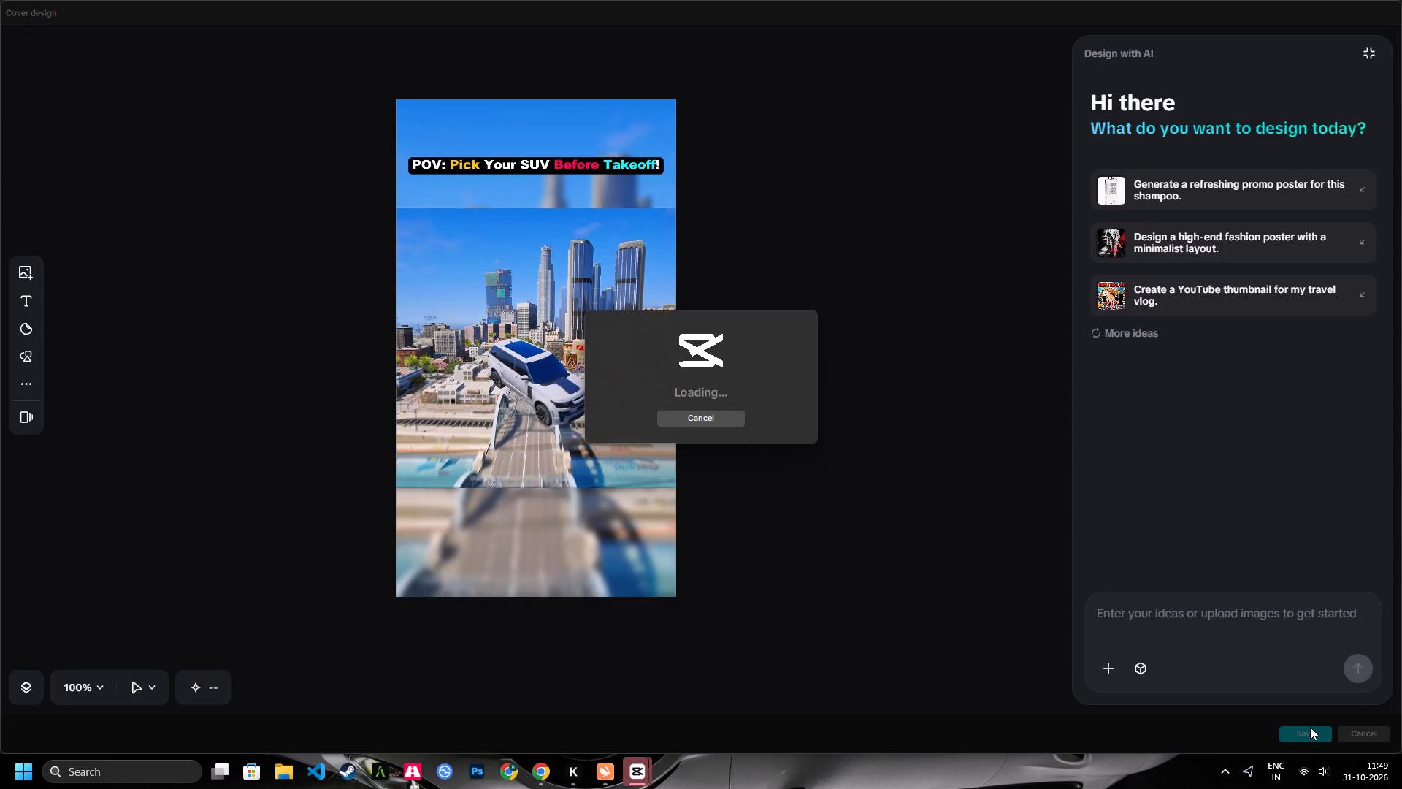
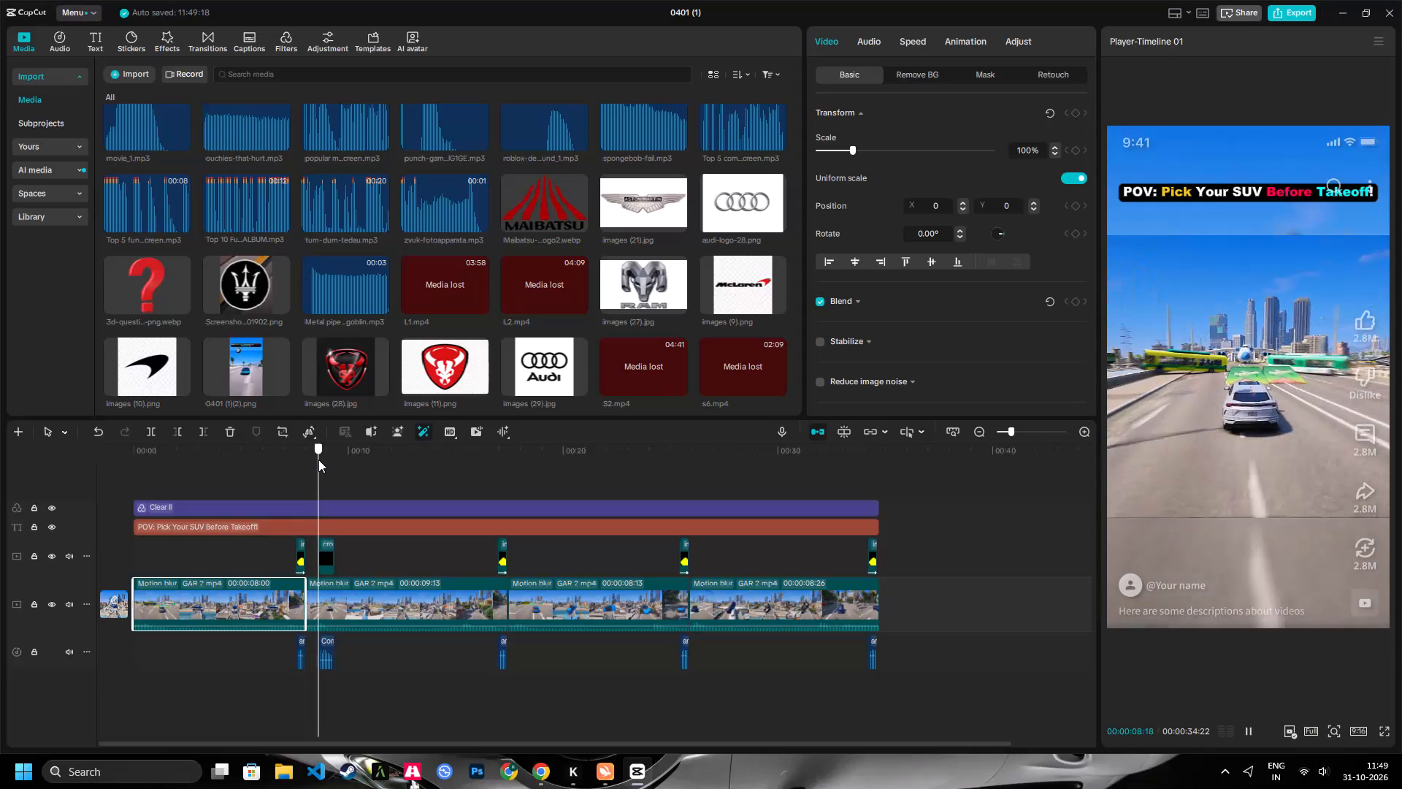
# Delete the leftover overlay clip and the leftover sound clip near the start of the second GAR 2.mp4 clip, and briefly play that spot.
pyautogui.moveTo(351, 554); pyautogui.dragTo(322, 554)
pyautogui.press('Delete')
pyautogui.moveTo(363, 660); pyautogui.dragTo(344, 655)
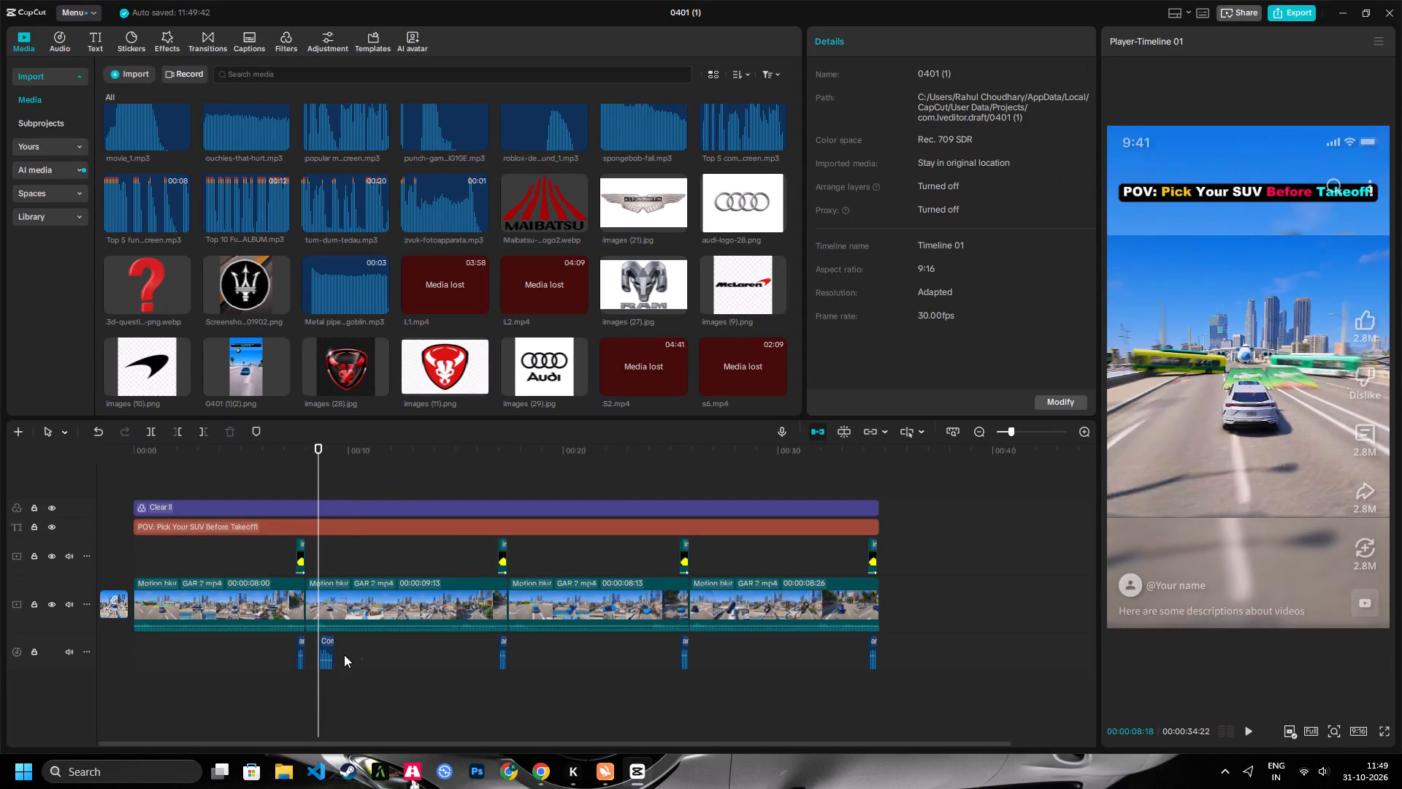
pyautogui.moveTo(344, 655); pyautogui.dragTo(321, 646)
pyautogui.press('Delete')
pyautogui.hotkey('shift', 'z')
pyautogui.press('space')
pyautogui.press('space')
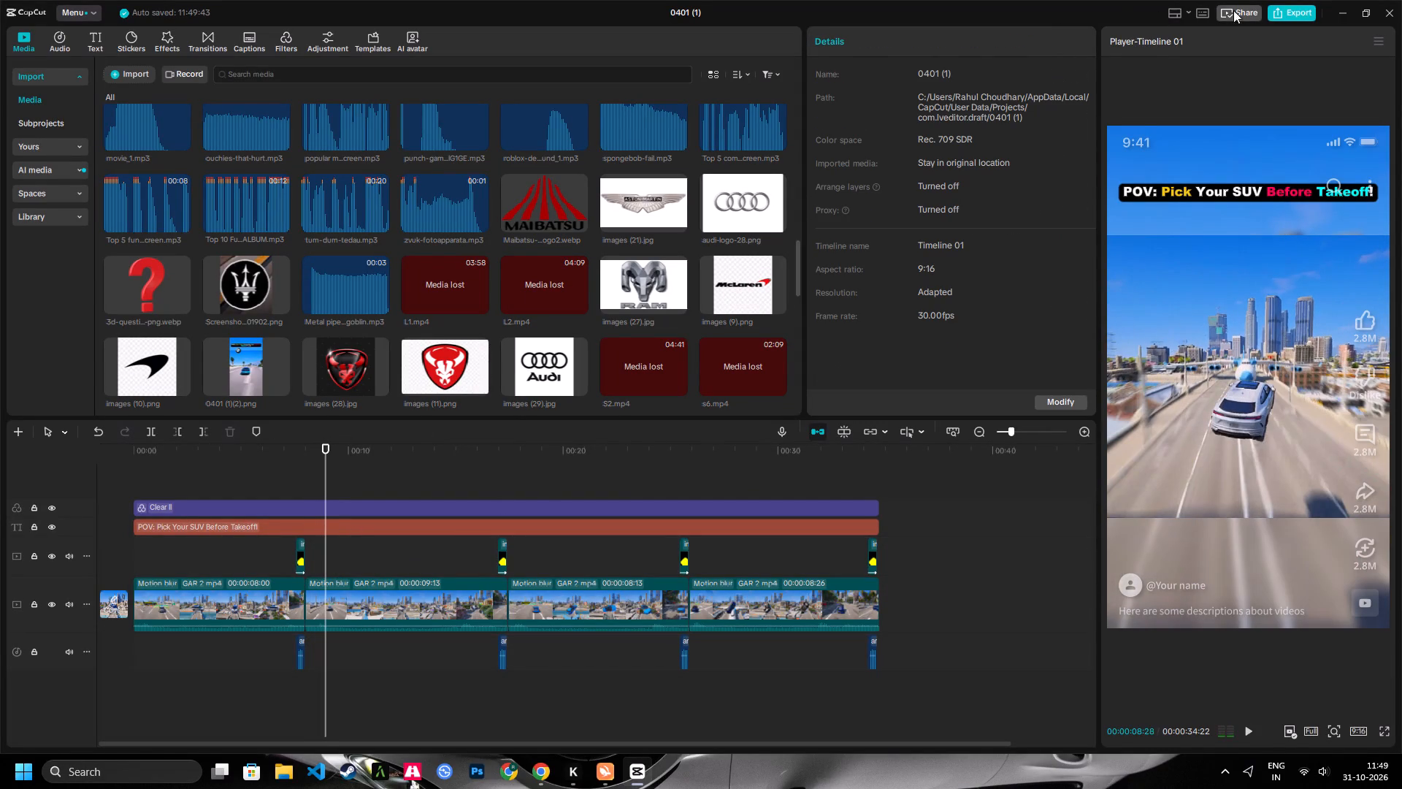
# Export the video under the name 5N1 with the frame rate set to 60fps.
pyautogui.click(1282, 11)
pyautogui.moveTo(849, 202); pyautogui.dragTo(691, 210)
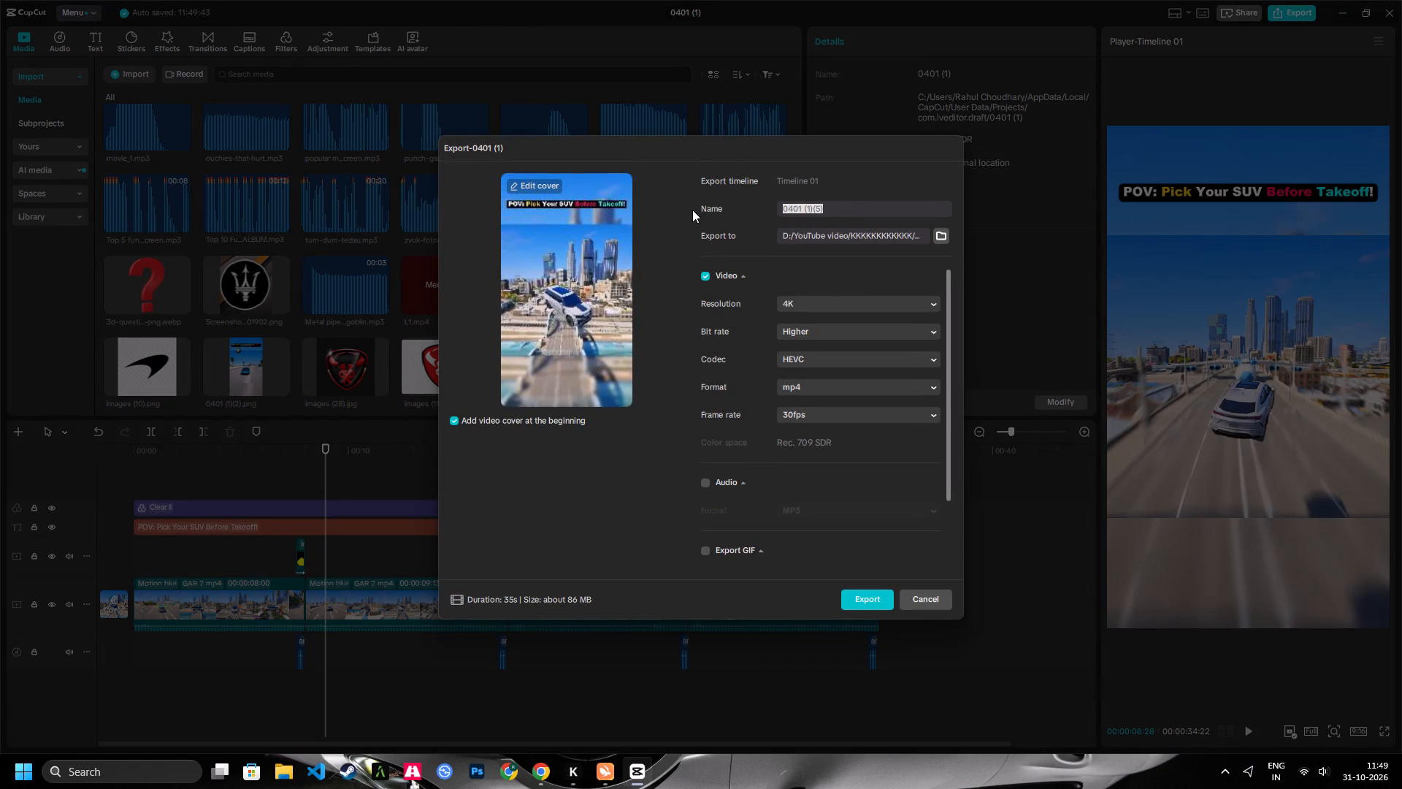
pyautogui.press('BackSpace')
pyautogui.press('5')
pyautogui.write('N1')
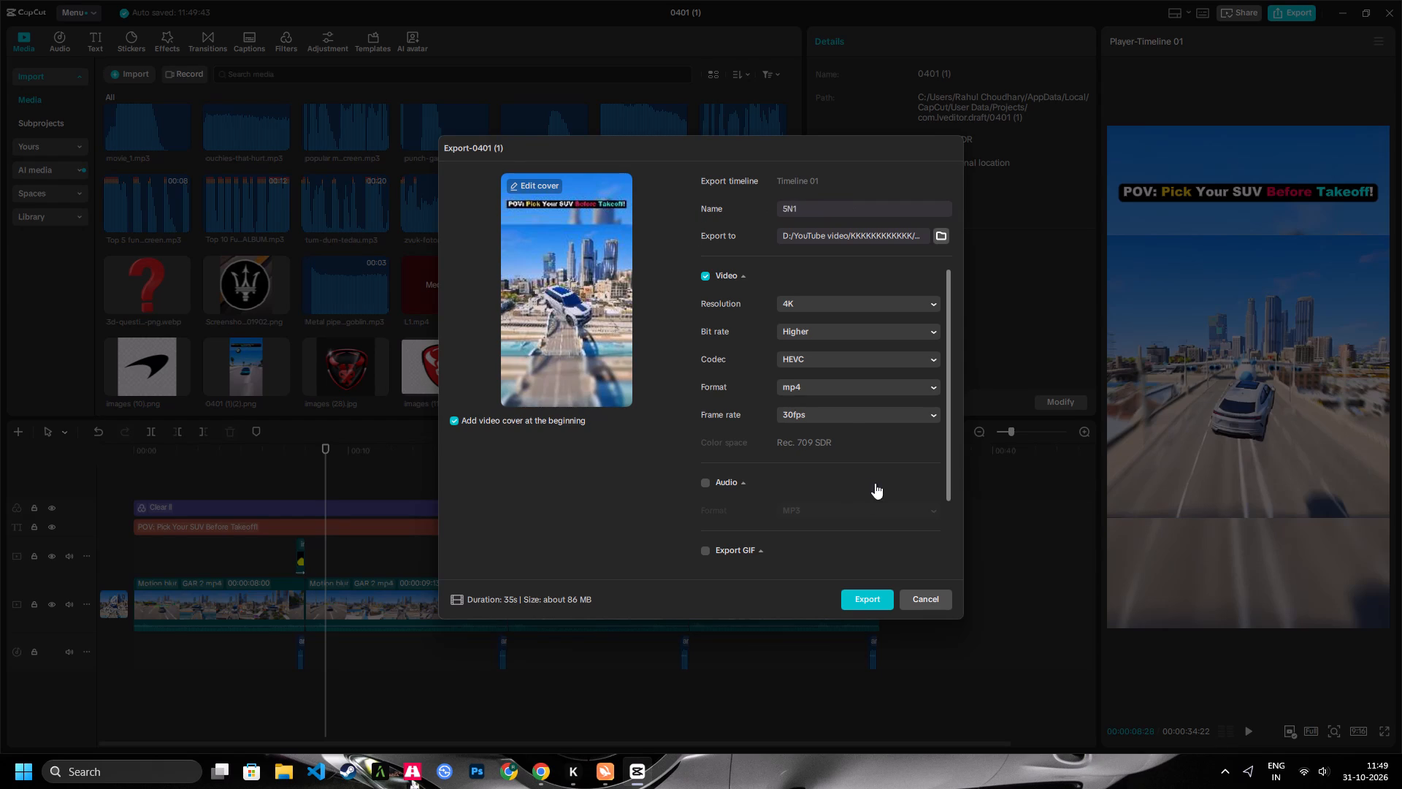
pyautogui.click(846, 413)
pyautogui.click(849, 582)
pyautogui.click(878, 592)
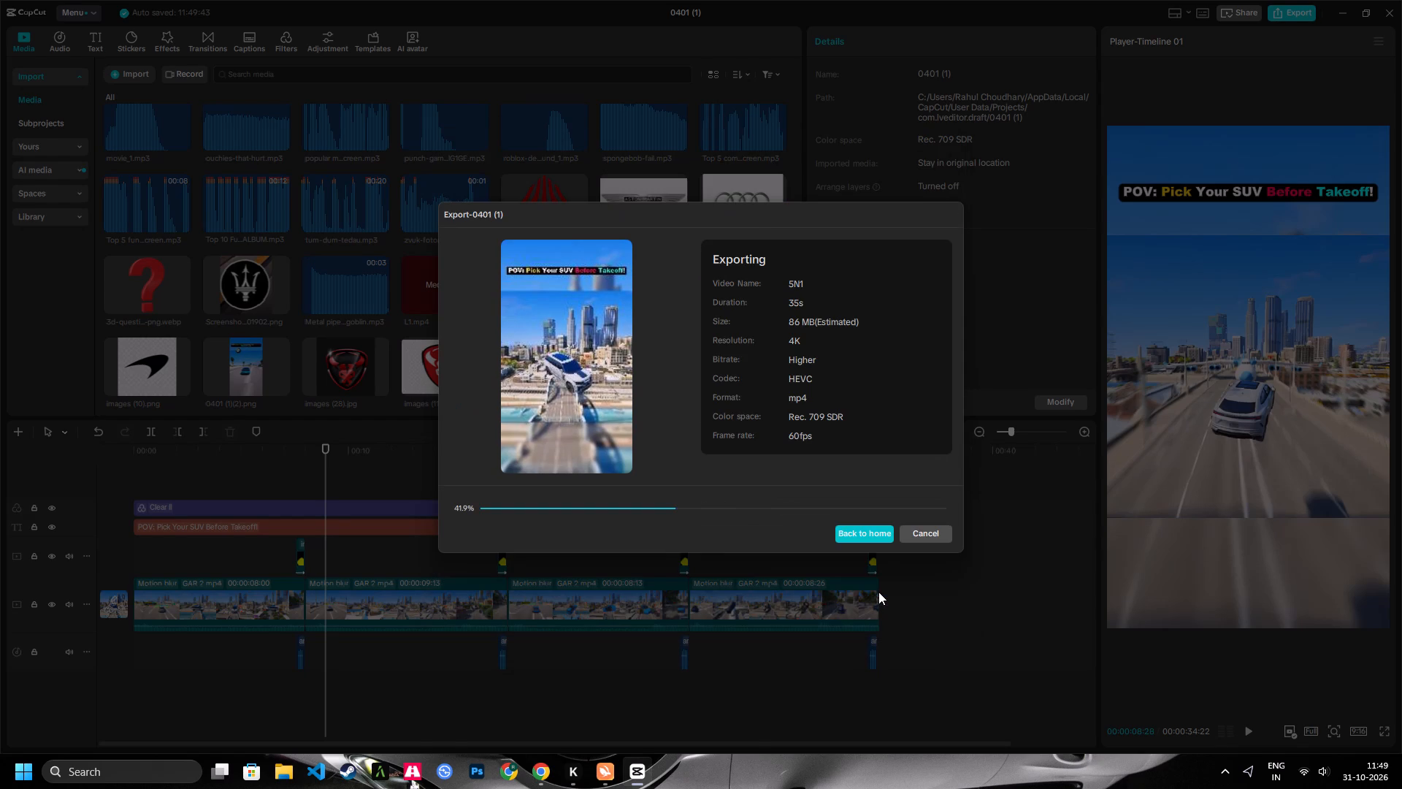